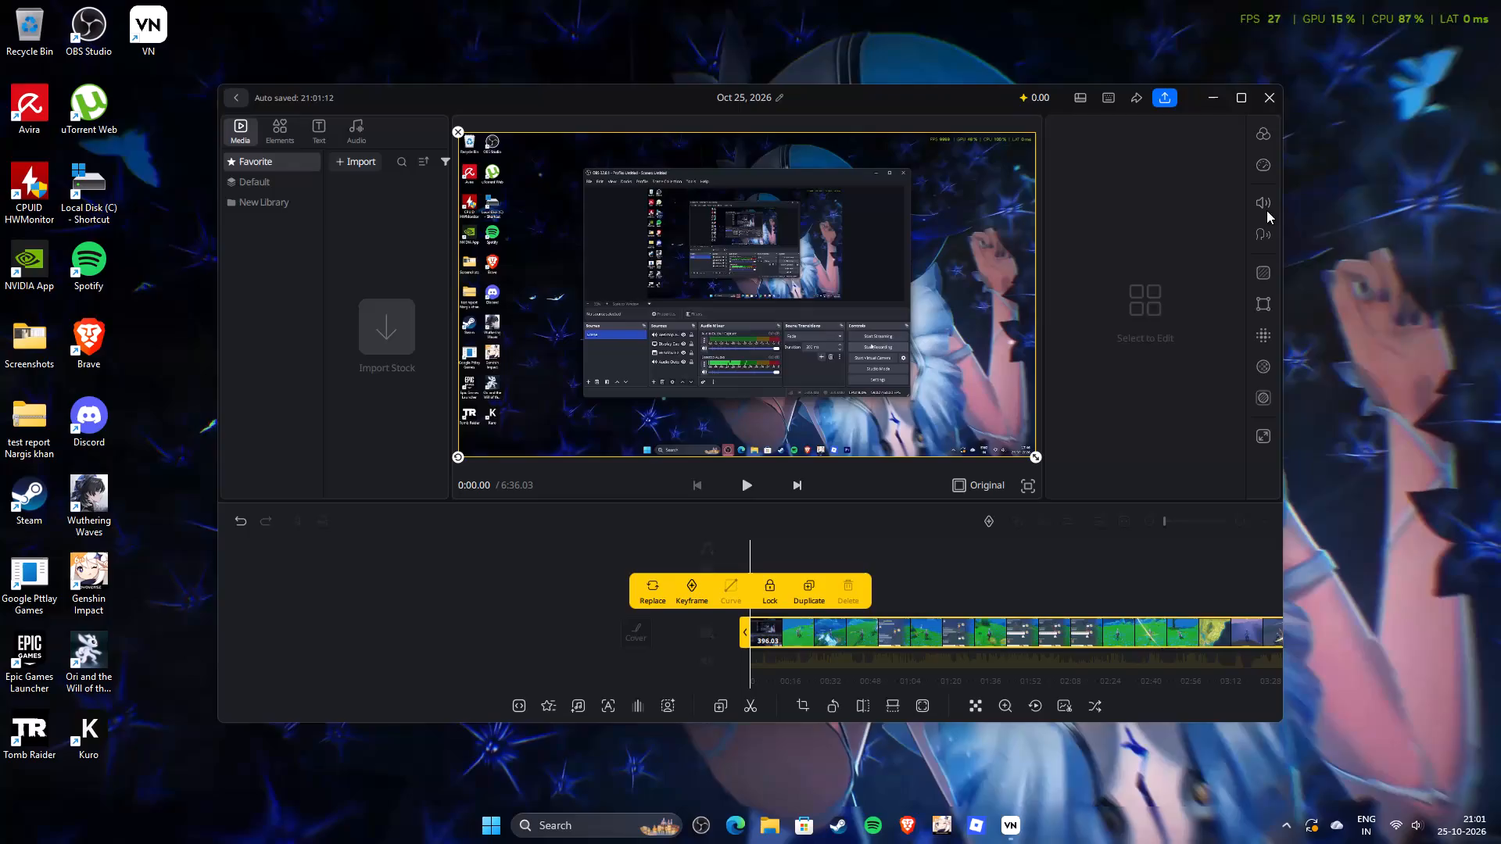
Maximize the video editor window.
{"action": "left_click", "coordinate": [1233, 91]}
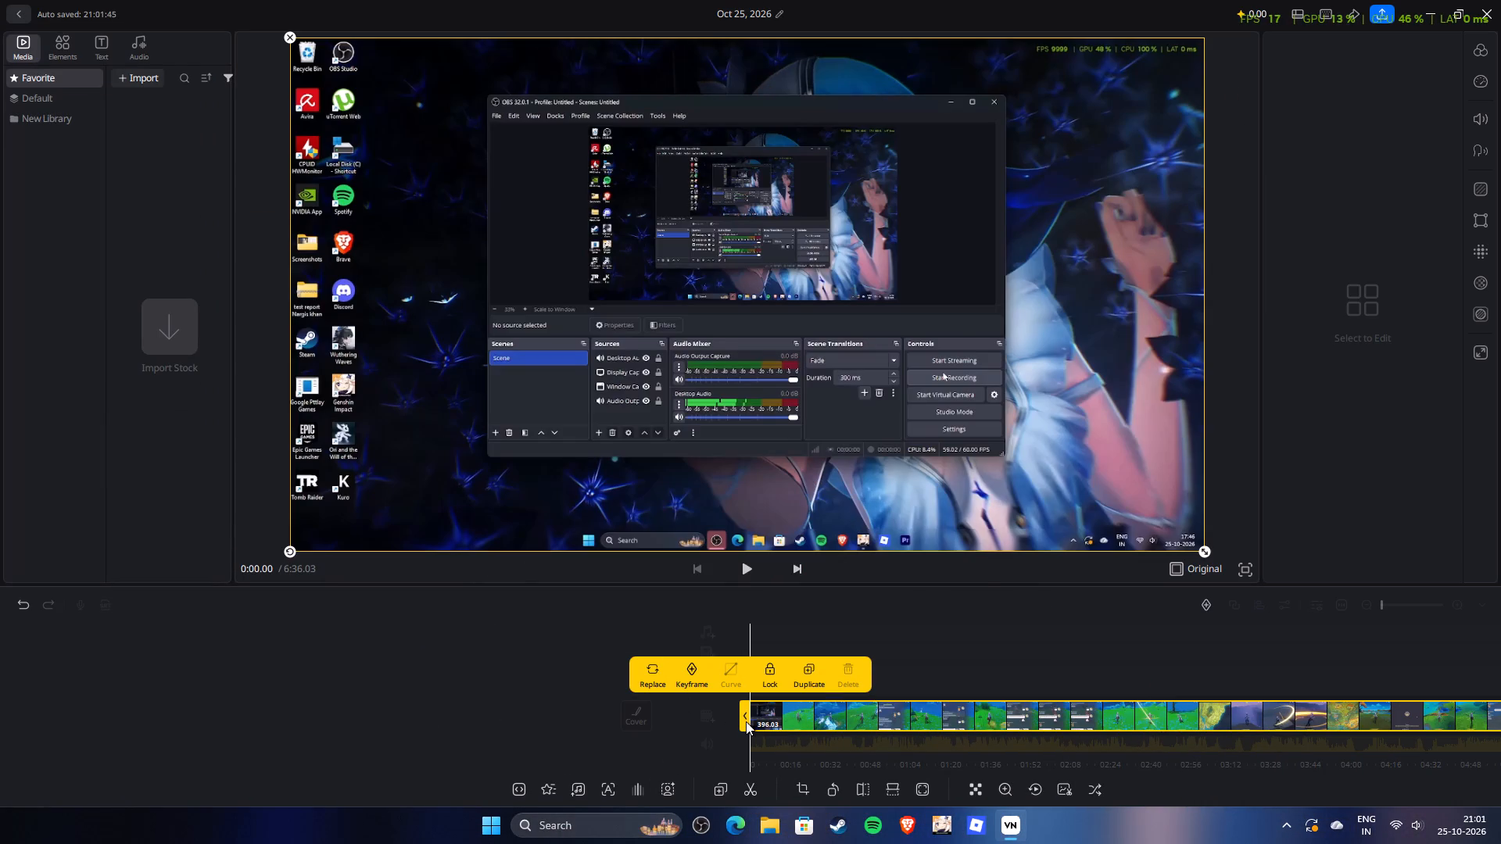
Add the audio of Video-62530.mp4 from the Videos folder to the audio track at the start of the timeline.
{"action": "left_click", "coordinate": [921, 637]}
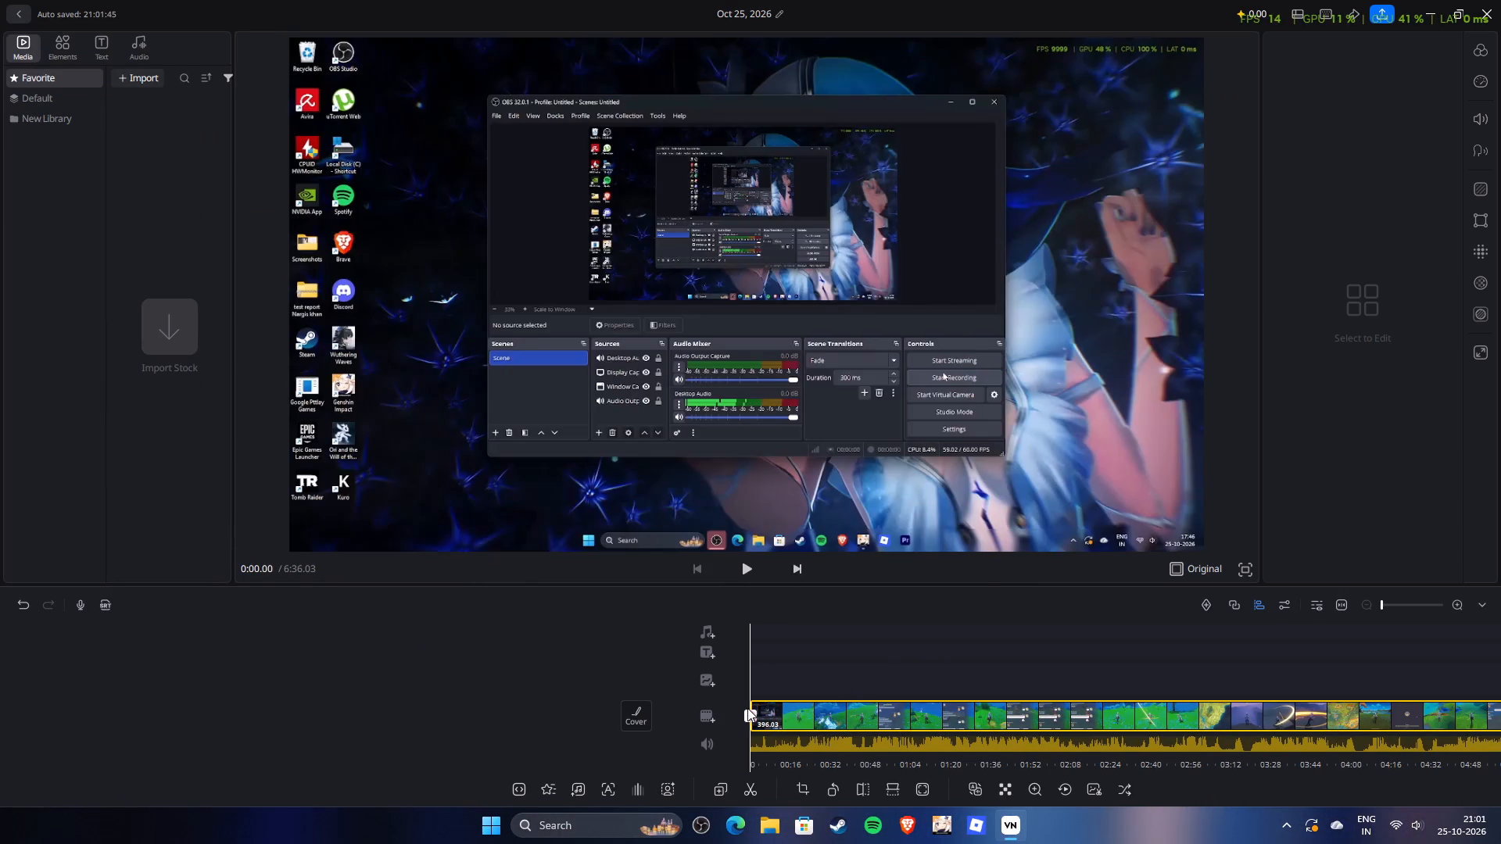
{"action": "left_click", "coordinate": [751, 651]}
{"action": "left_click", "coordinate": [765, 633]}
{"action": "left_click", "coordinate": [709, 635]}
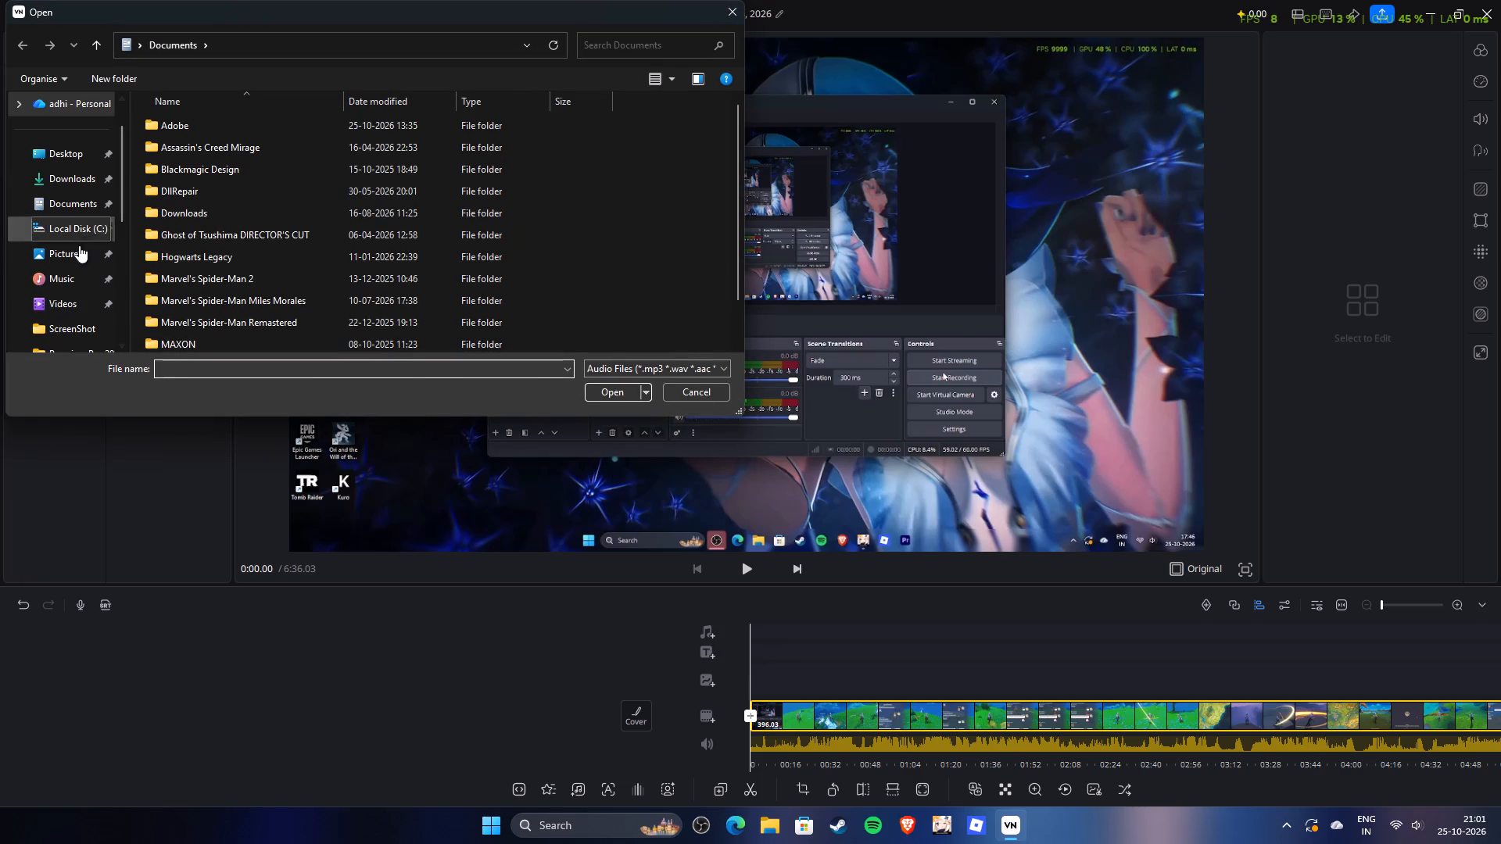
{"action": "left_click", "coordinate": [66, 302]}
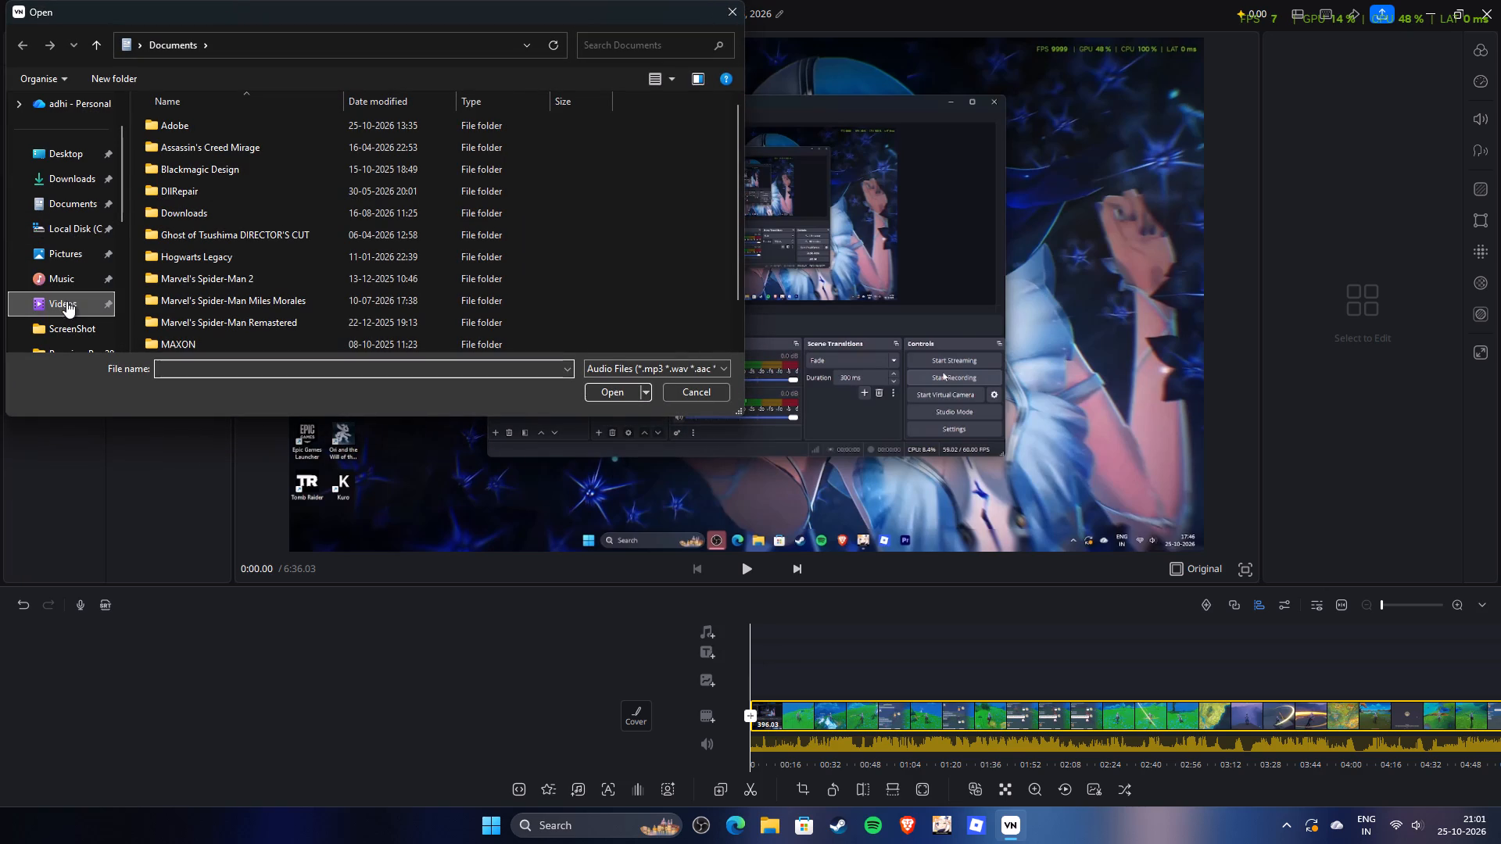
{"action": "double_click", "coordinate": [285, 250]}
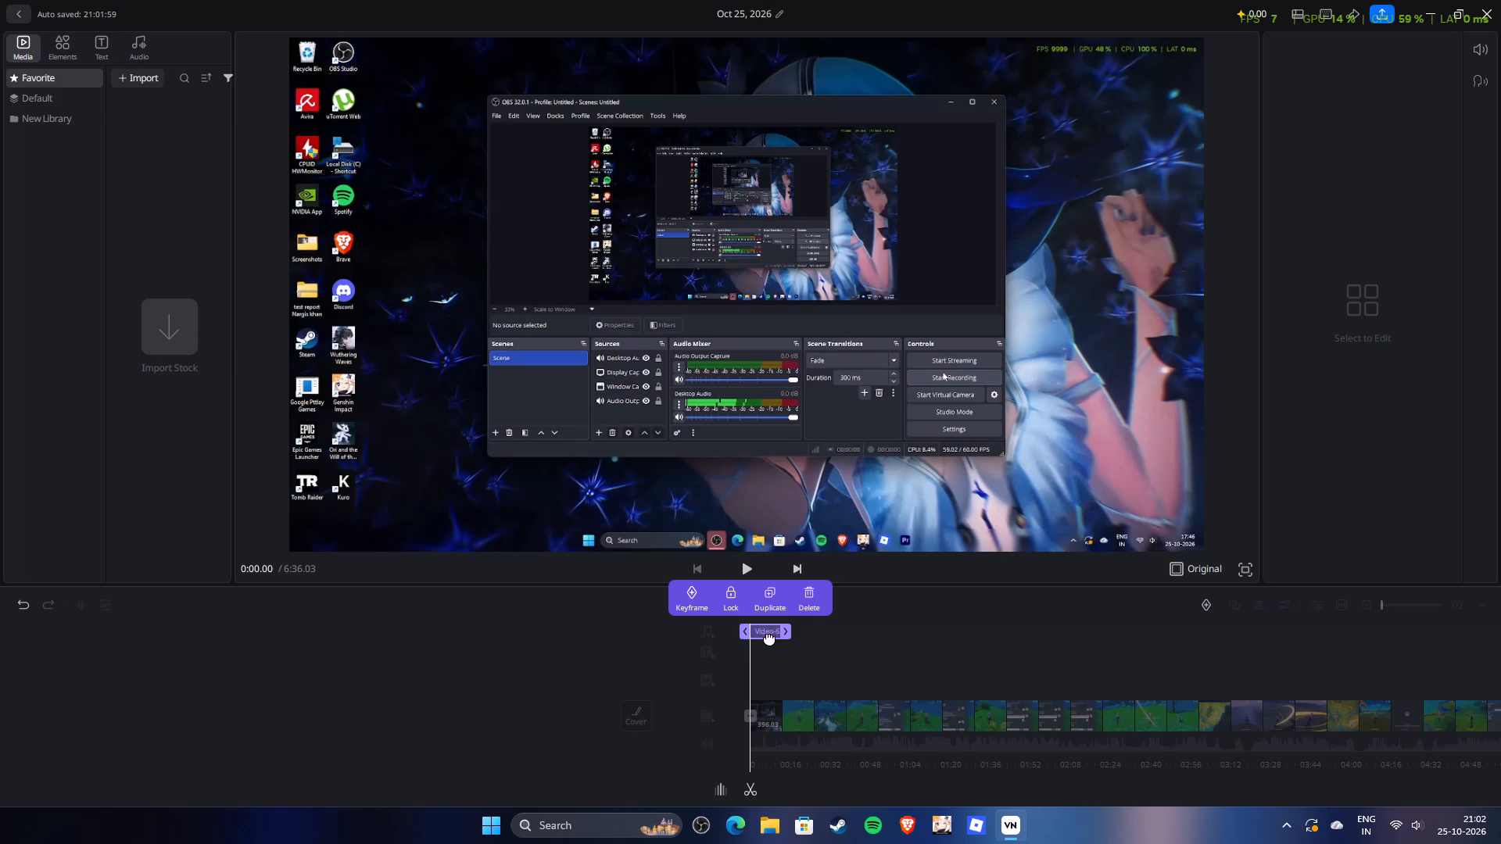
Play the opening seconds of the project to check the added audio, and pause at about 0:05.
{"action": "left_click", "coordinate": [754, 565]}
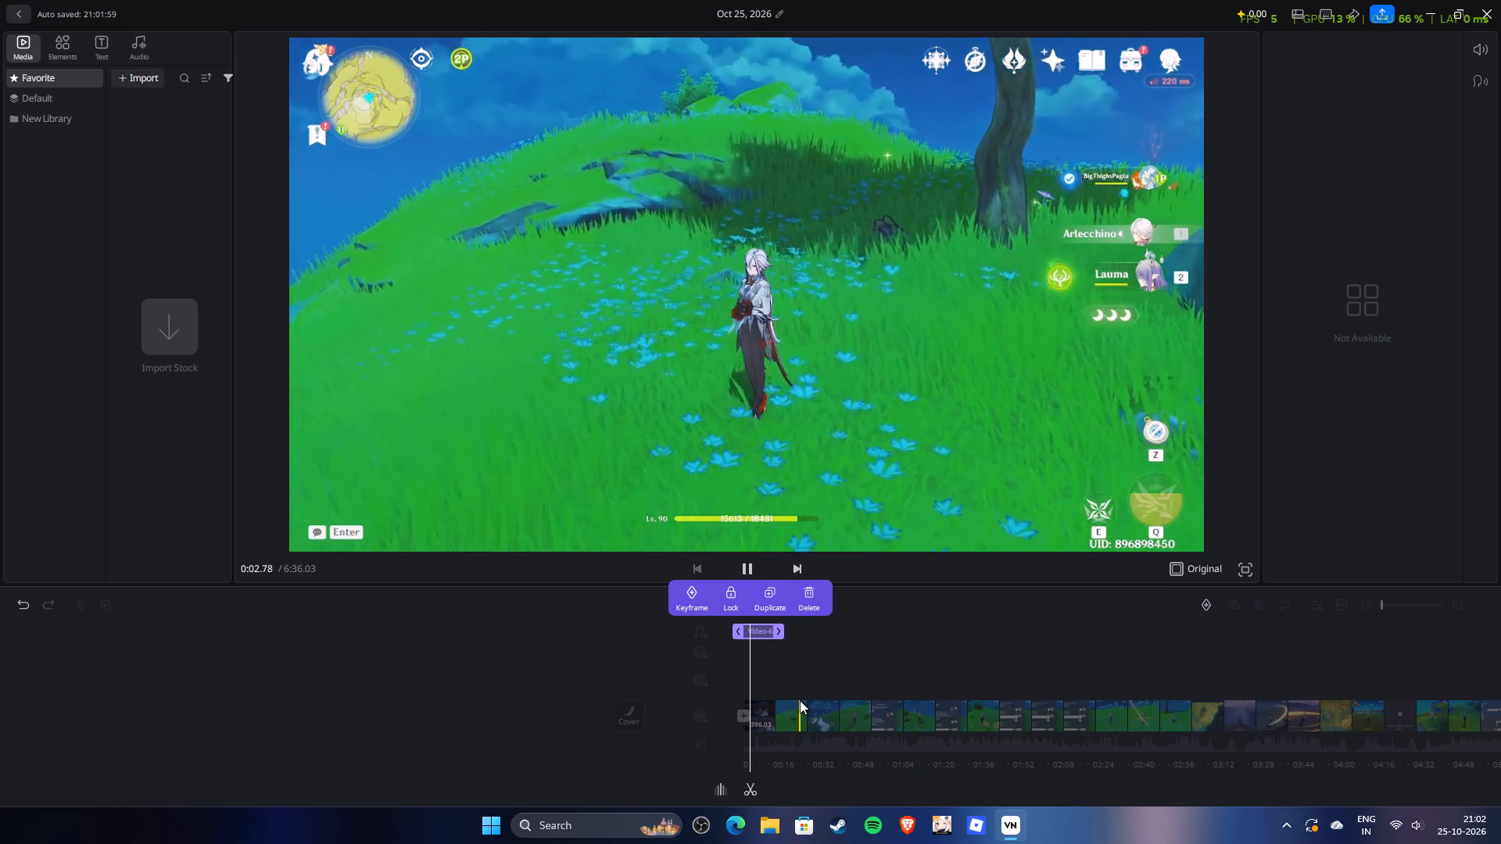
{"action": "scroll", "coordinate": [793, 677], "scroll_direction": "up", "scroll_amount": 5}
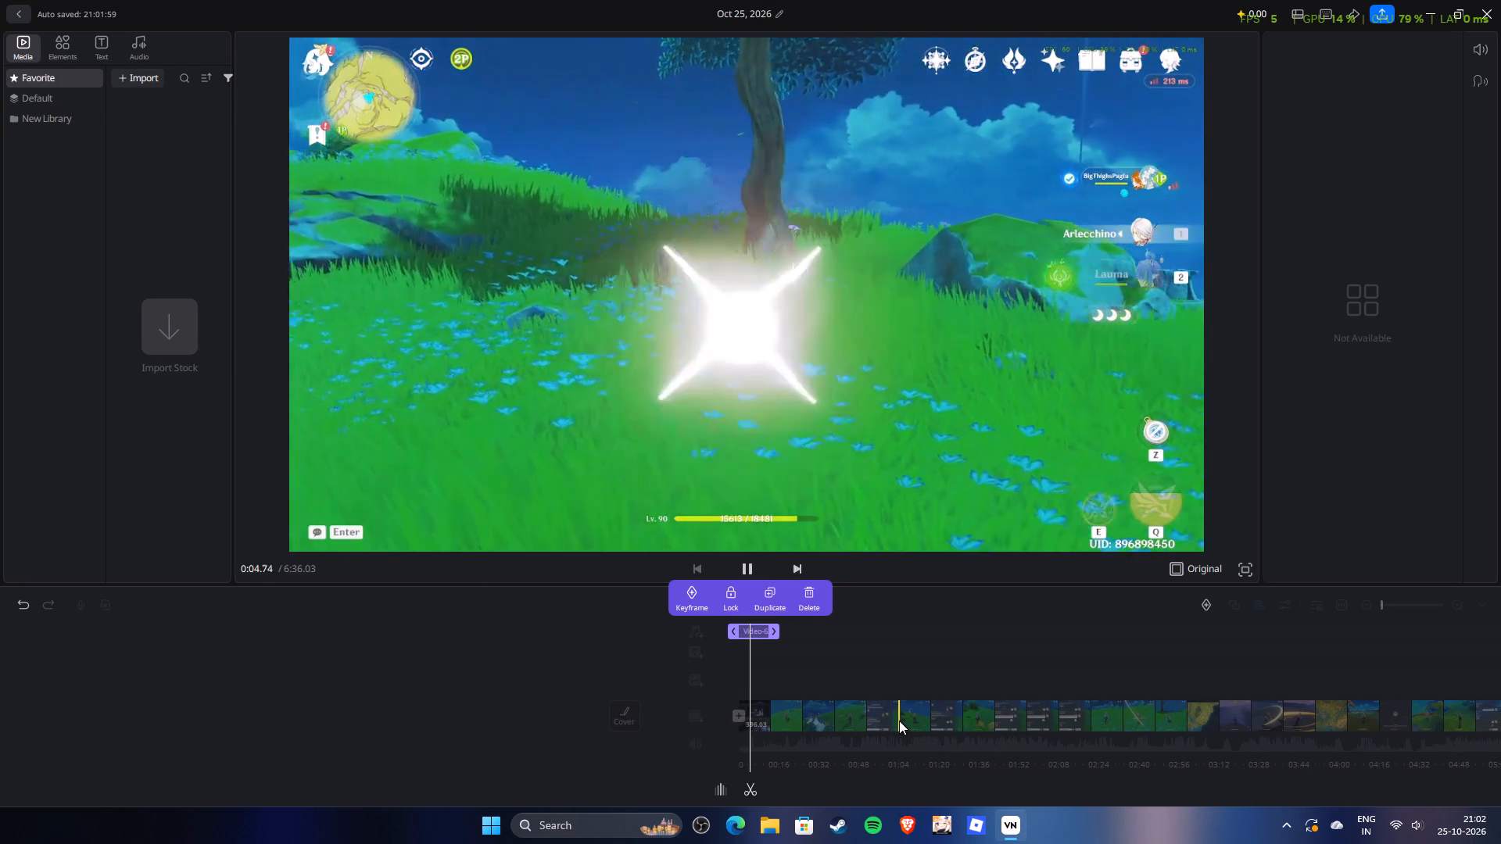
{"action": "key", "text": "space"}
{"action": "left_click", "coordinate": [593, 633]}
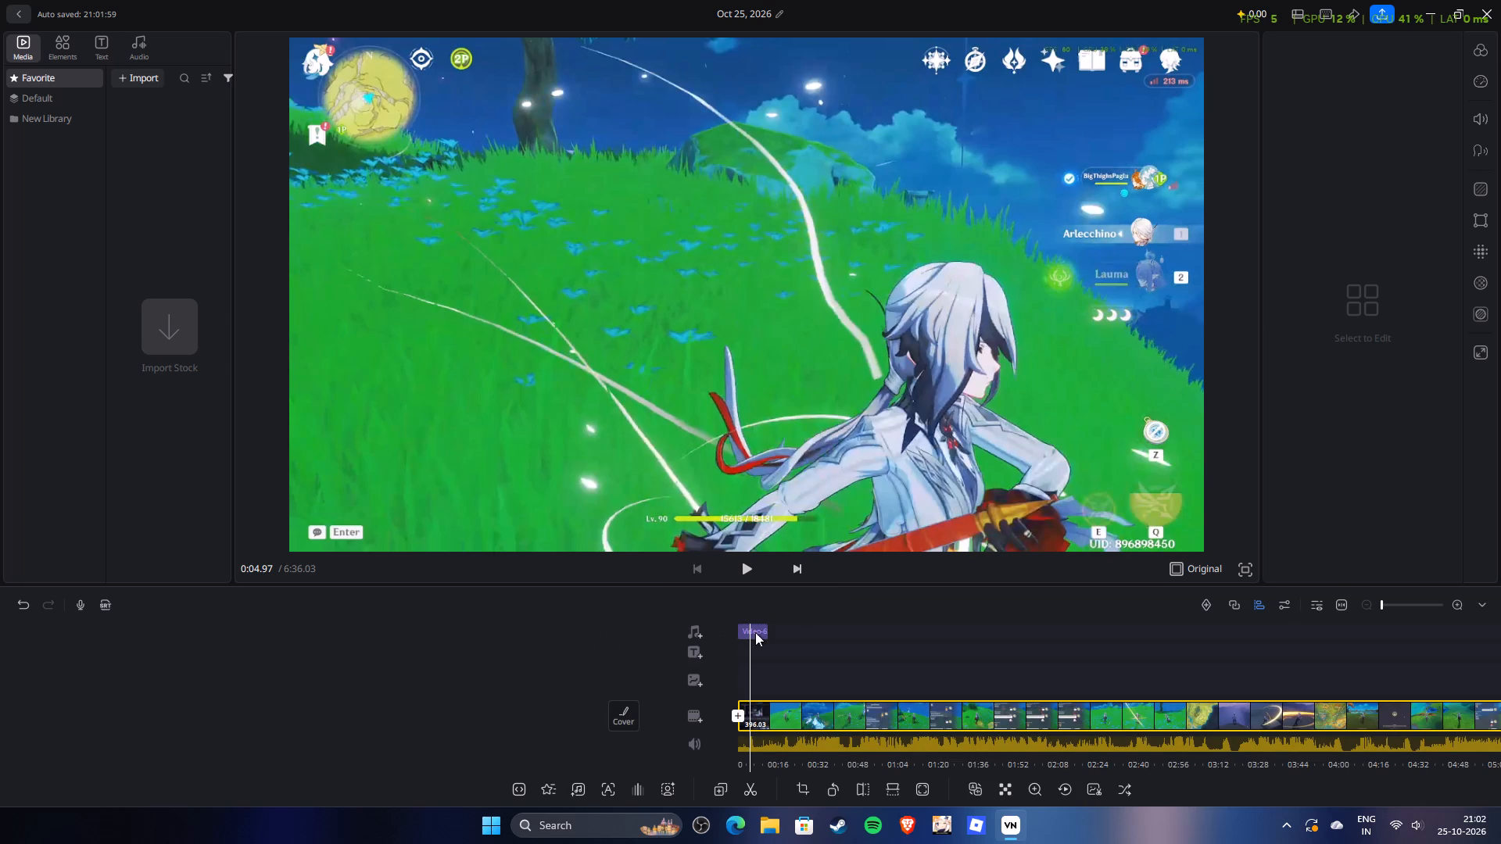
Magnify the timeline to inspect the added audio clip in detail, and enlarge the timeline area slightly.
{"action": "scroll", "coordinate": [796, 713], "scroll_direction": "up", "scroll_amount": 4}
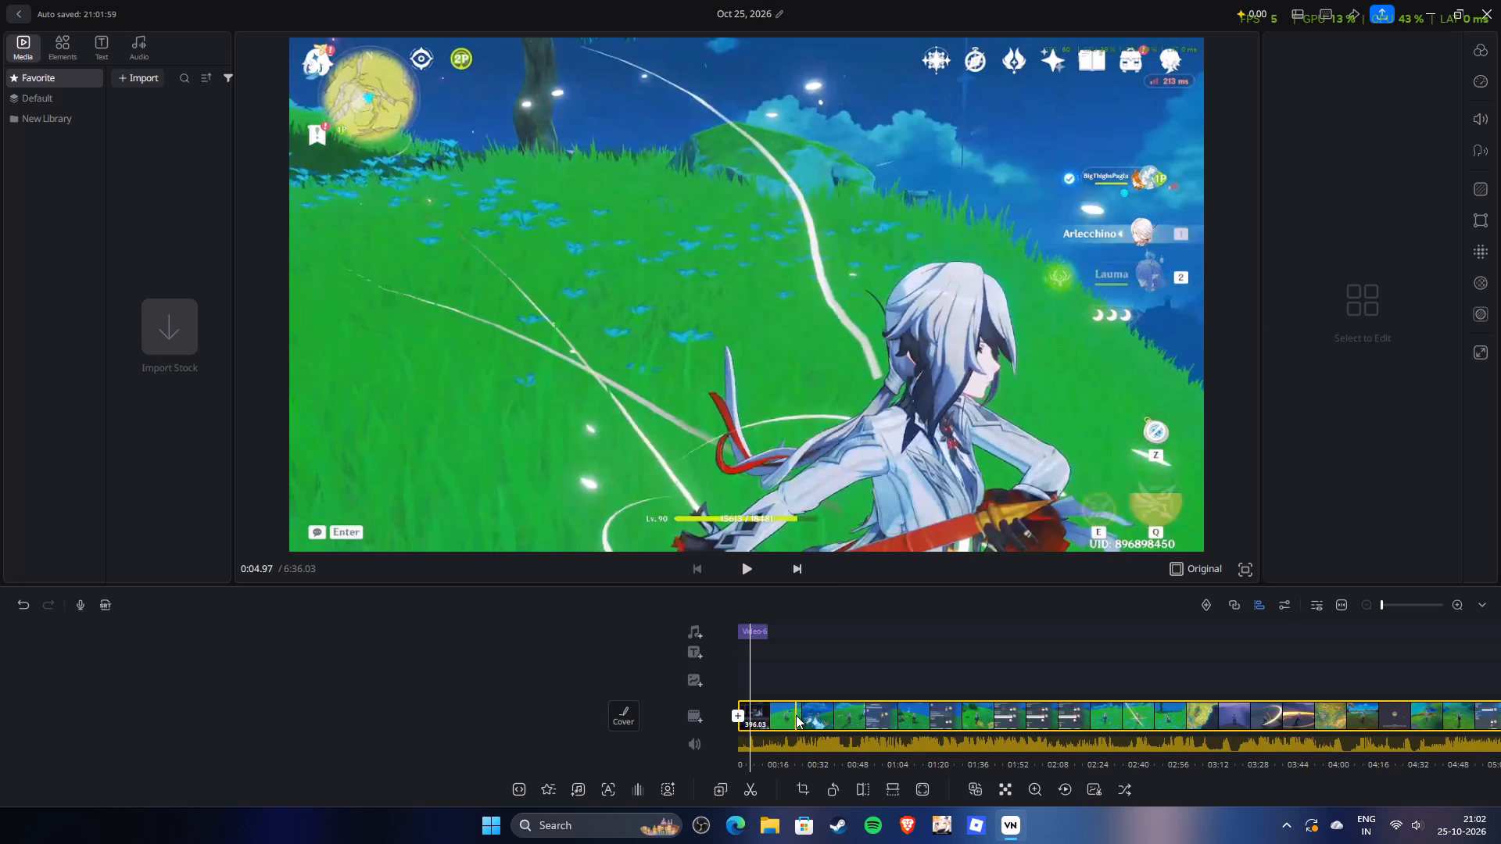
{"action": "scroll", "coordinate": [796, 717], "scroll_direction": "up", "scroll_amount": 6}
{"action": "scroll", "coordinate": [796, 717], "scroll_direction": "down", "scroll_amount": 7}
{"action": "left_click", "coordinate": [796, 717]}
{"action": "scroll", "coordinate": [796, 717], "scroll_direction": "up", "scroll_amount": 3}
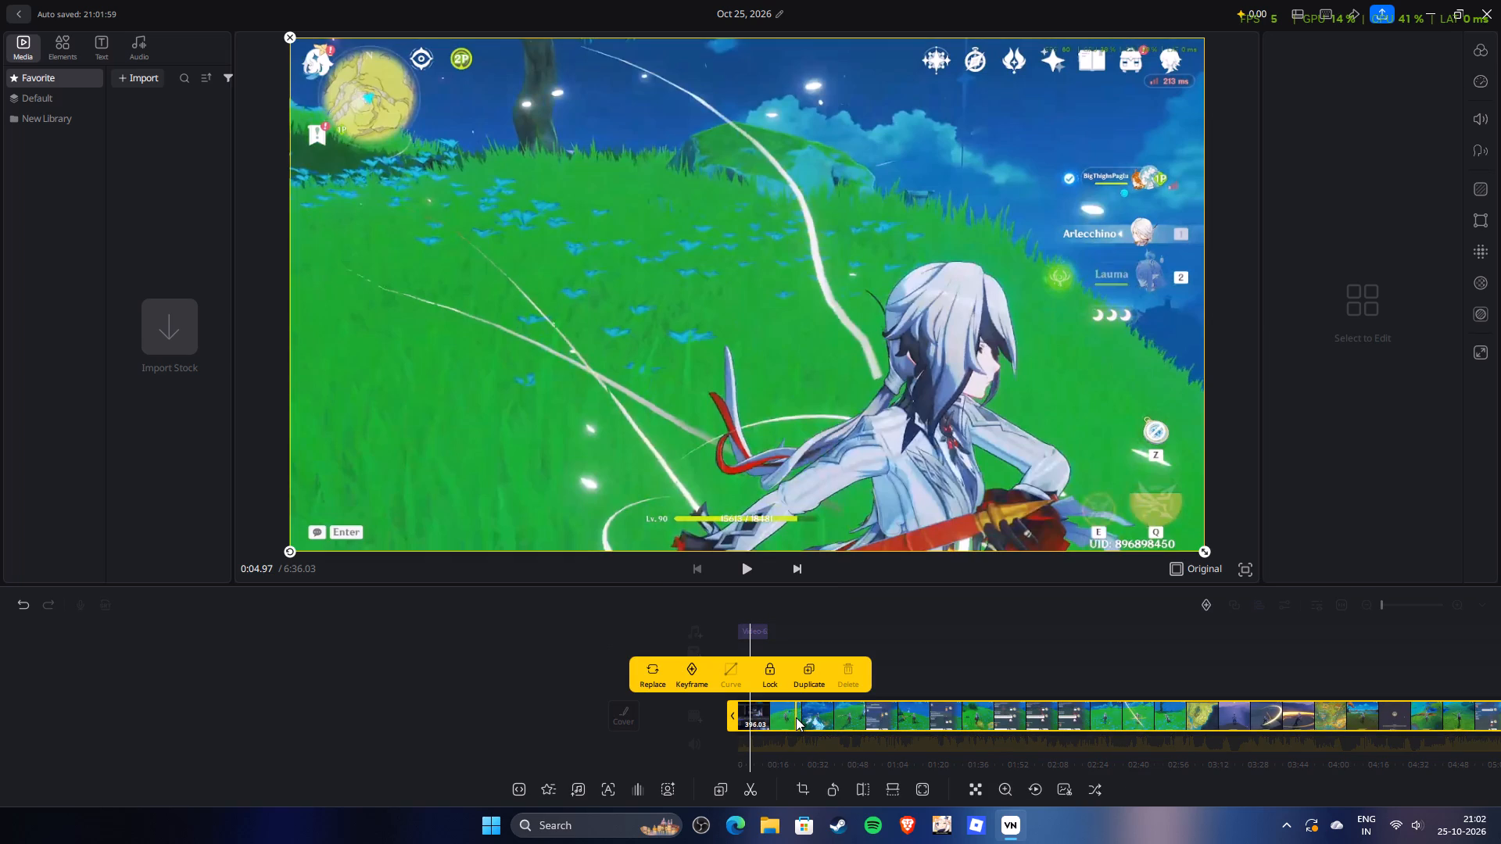
{"action": "scroll", "coordinate": [796, 717], "scroll_direction": "up", "scroll_amount": 6}
{"action": "left_click", "coordinate": [1044, 664]}
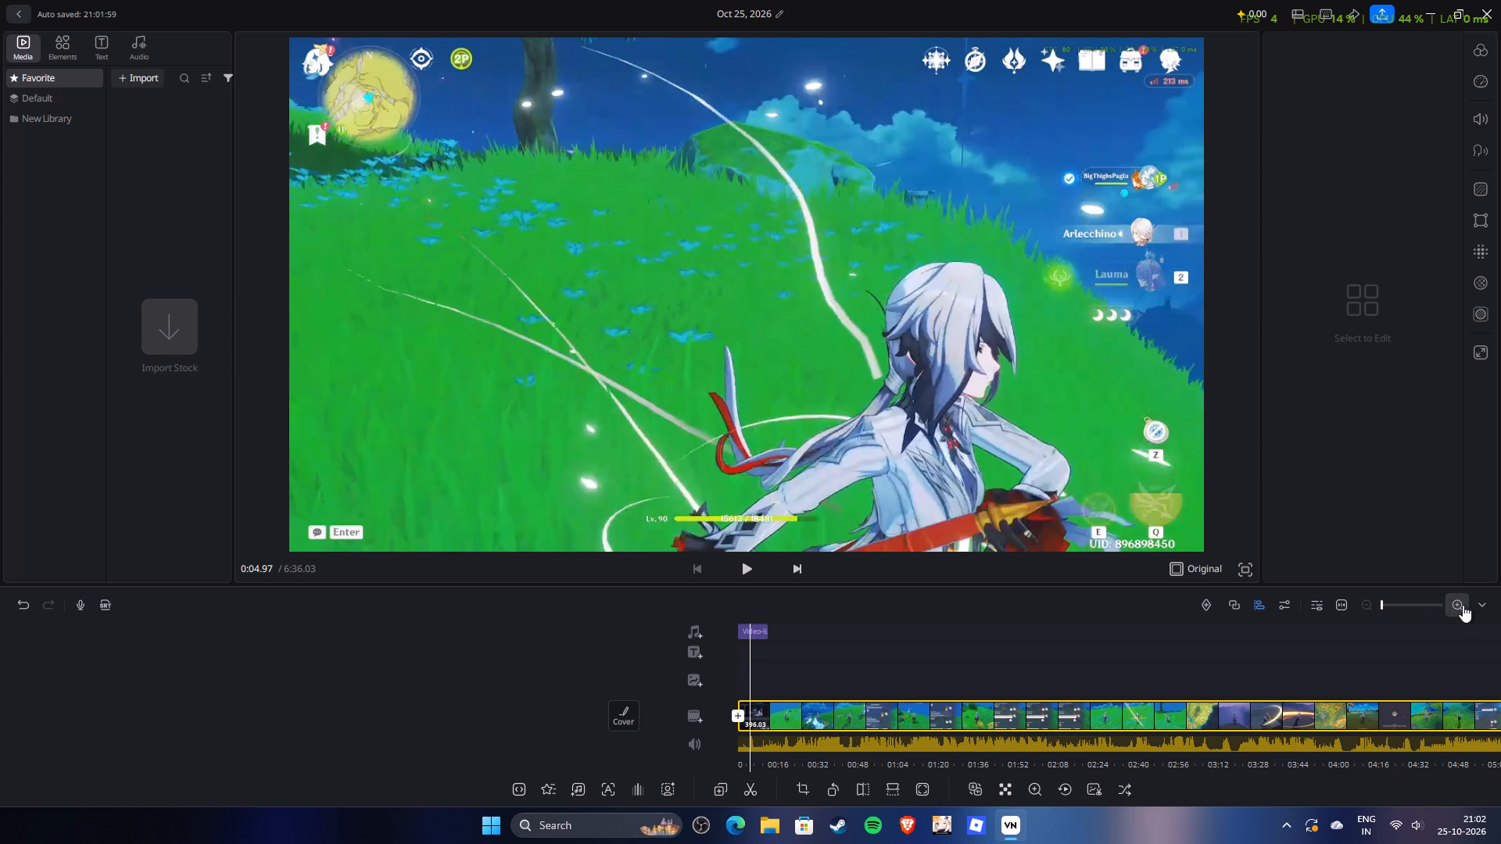
{"action": "left_click_drag", "start_coordinate": [1381, 606], "coordinate": [1388, 607]}
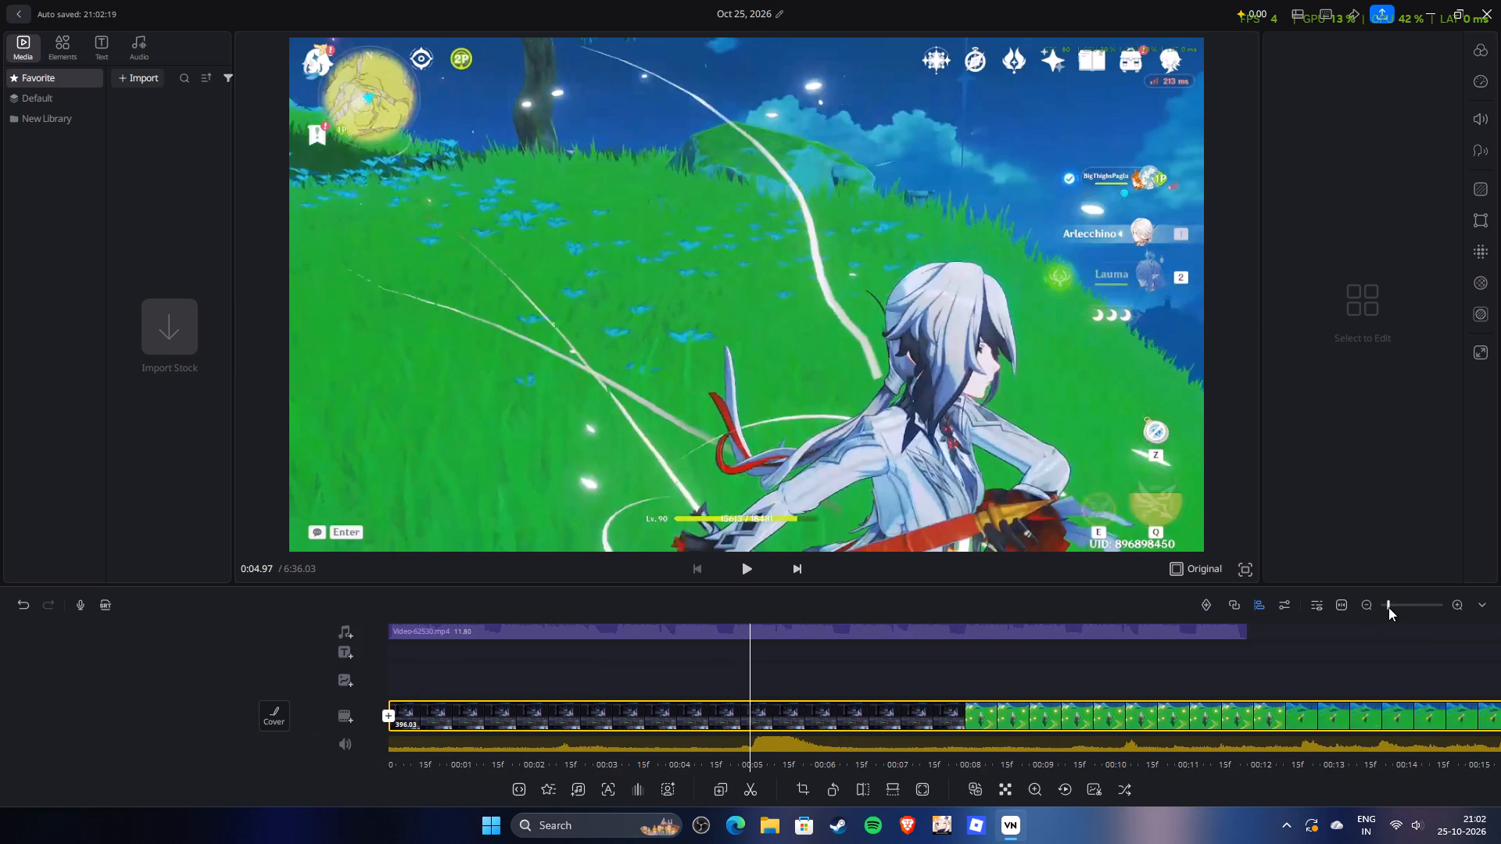
{"action": "left_click_drag", "start_coordinate": [1388, 607], "coordinate": [1406, 624]}
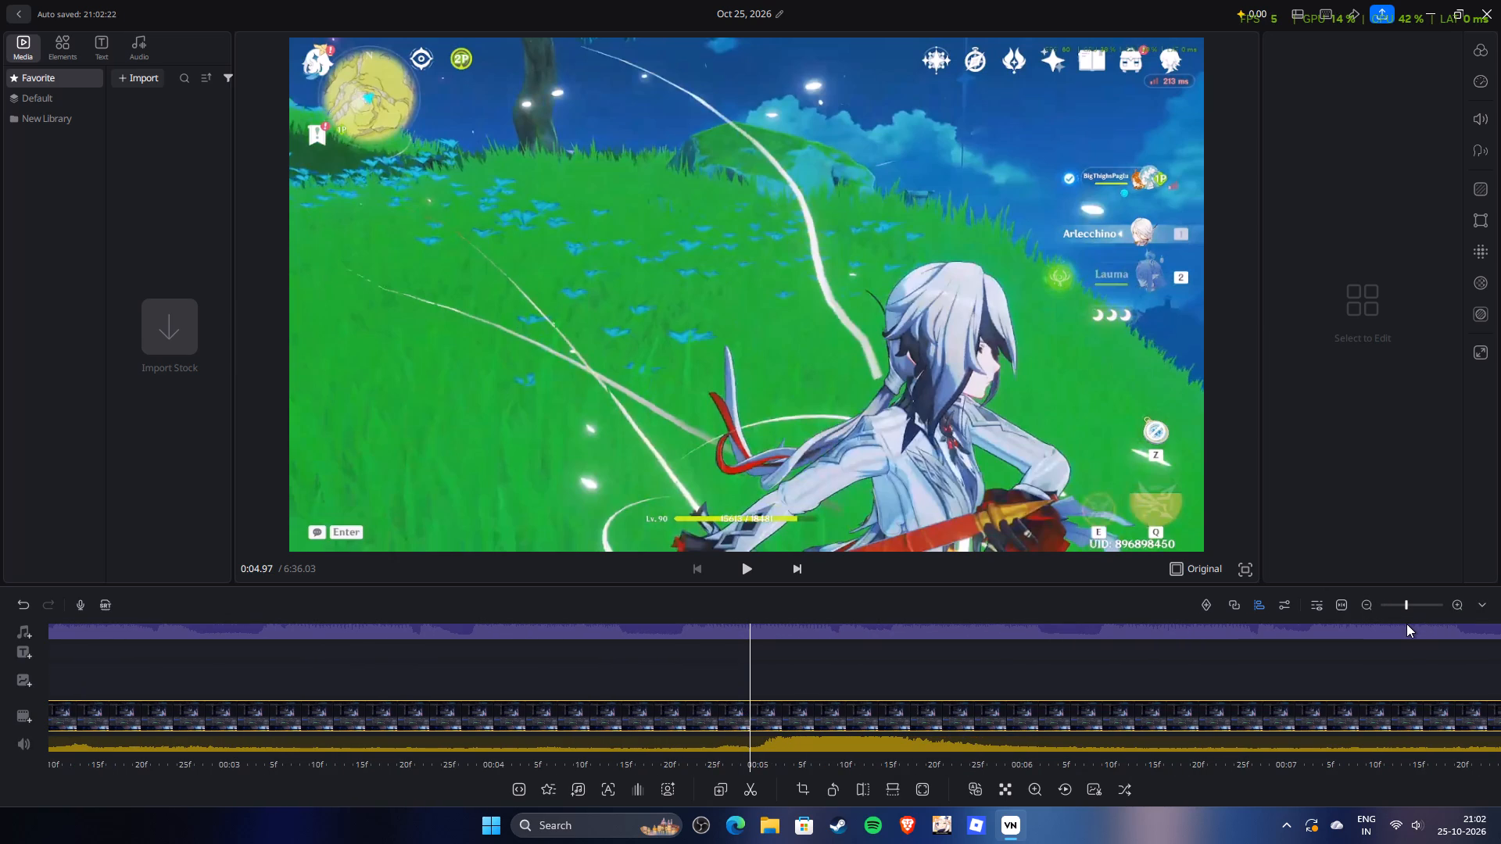
{"action": "left_click_drag", "start_coordinate": [1406, 624], "coordinate": [1400, 643]}
{"action": "scroll", "coordinate": [1034, 685], "scroll_direction": "up", "scroll_amount": 5}
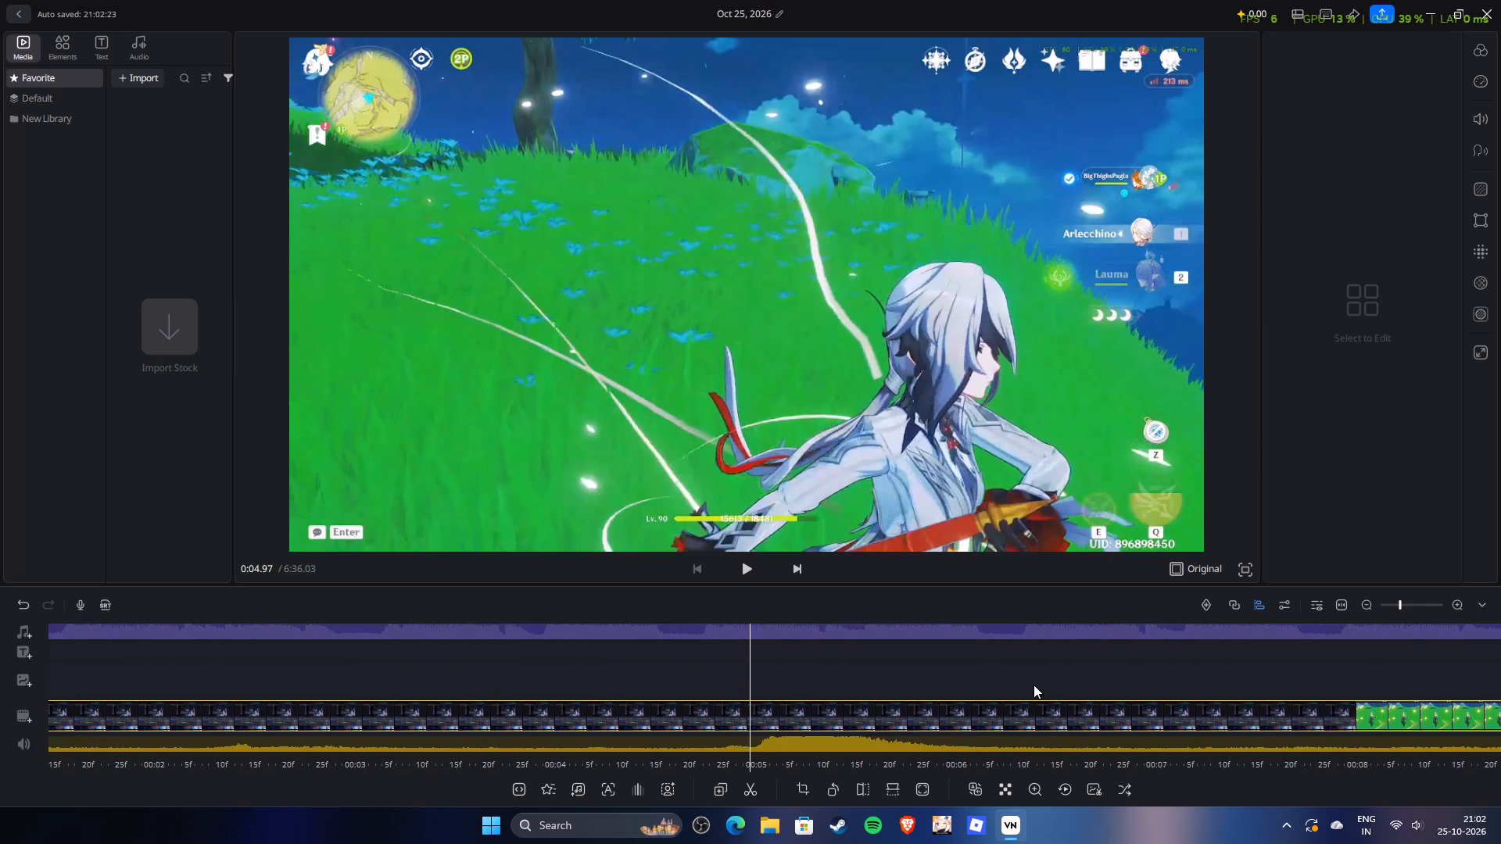
{"action": "scroll", "coordinate": [1034, 685], "scroll_direction": "up", "scroll_amount": 1}
{"action": "scroll", "coordinate": [661, 681], "scroll_direction": "up", "scroll_amount": 4}
{"action": "left_click_drag", "start_coordinate": [305, 585], "coordinate": [307, 563]}
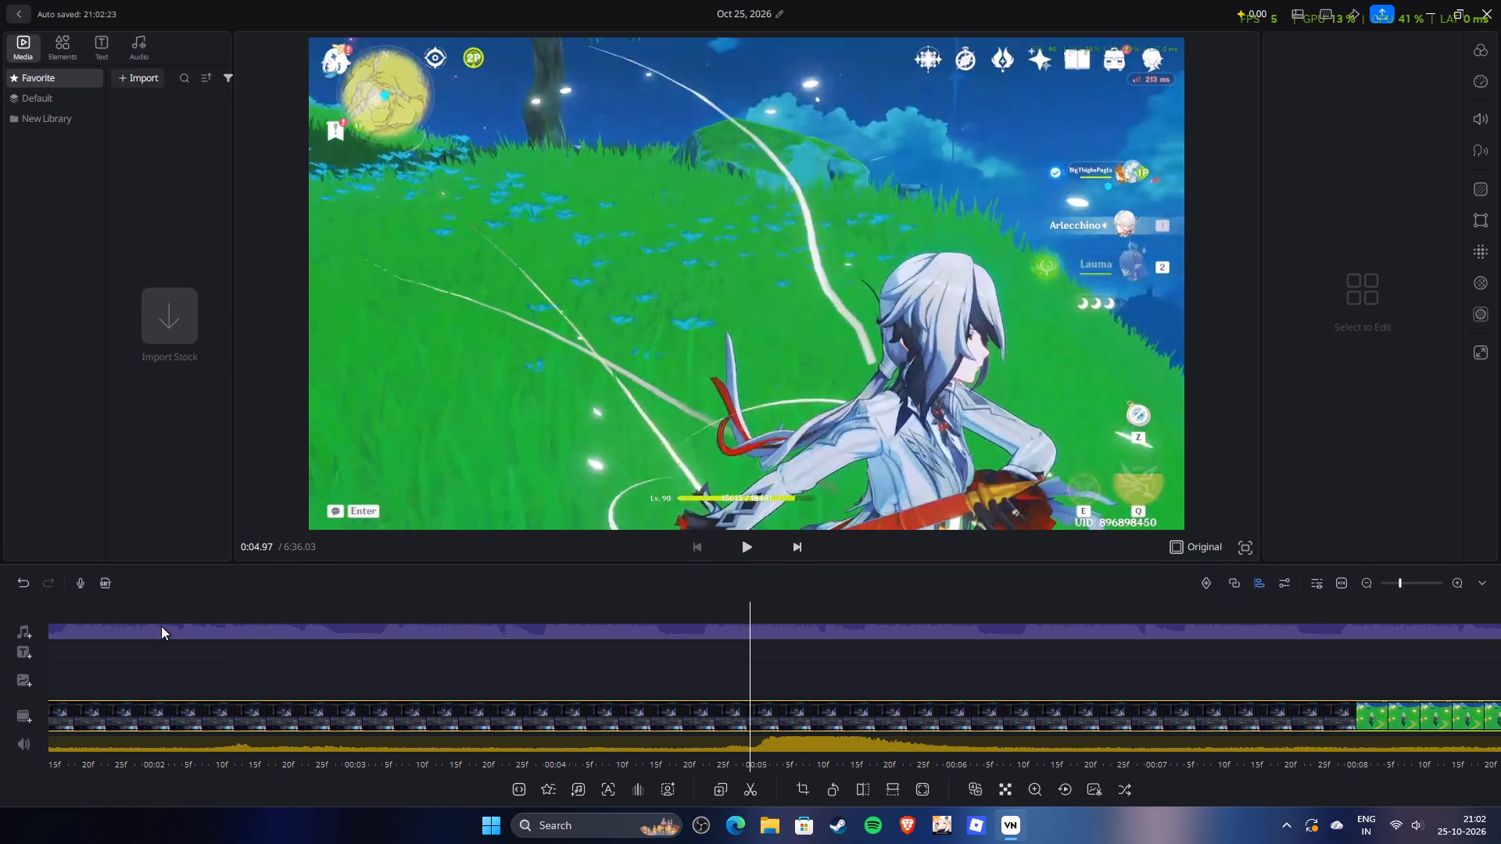
Return the playhead to 0:00 and play the project from the beginning to review the added audio clip with the footage.
{"action": "left_click_drag", "start_coordinate": [162, 626], "coordinate": [169, 641]}
{"action": "scroll", "coordinate": [200, 631], "scroll_direction": "up", "scroll_amount": 3}
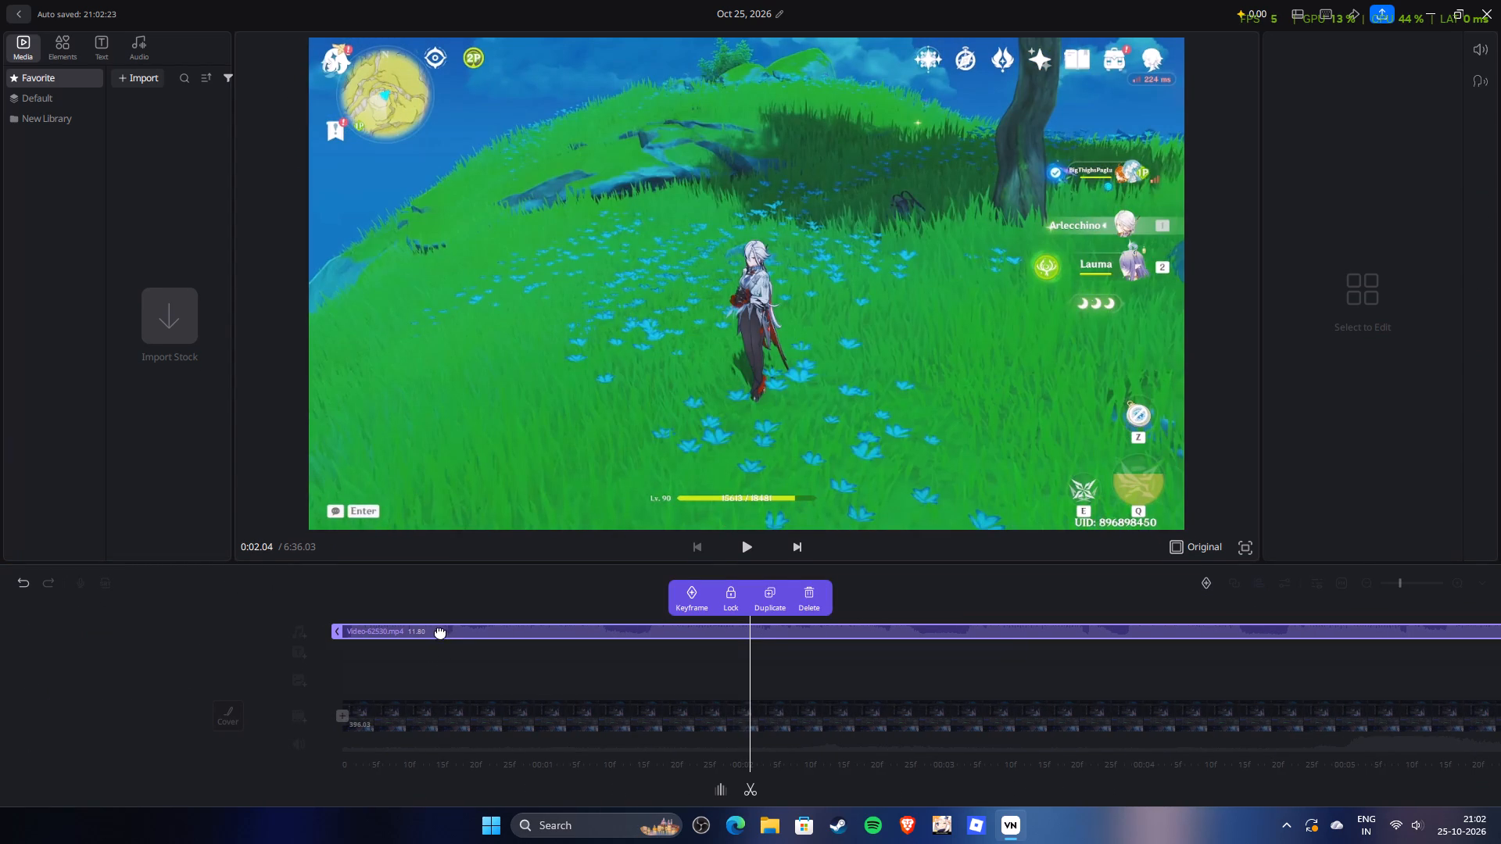
{"action": "left_click", "coordinate": [446, 635]}
{"action": "left_click_drag", "start_coordinate": [714, 679], "coordinate": [756, 678]}
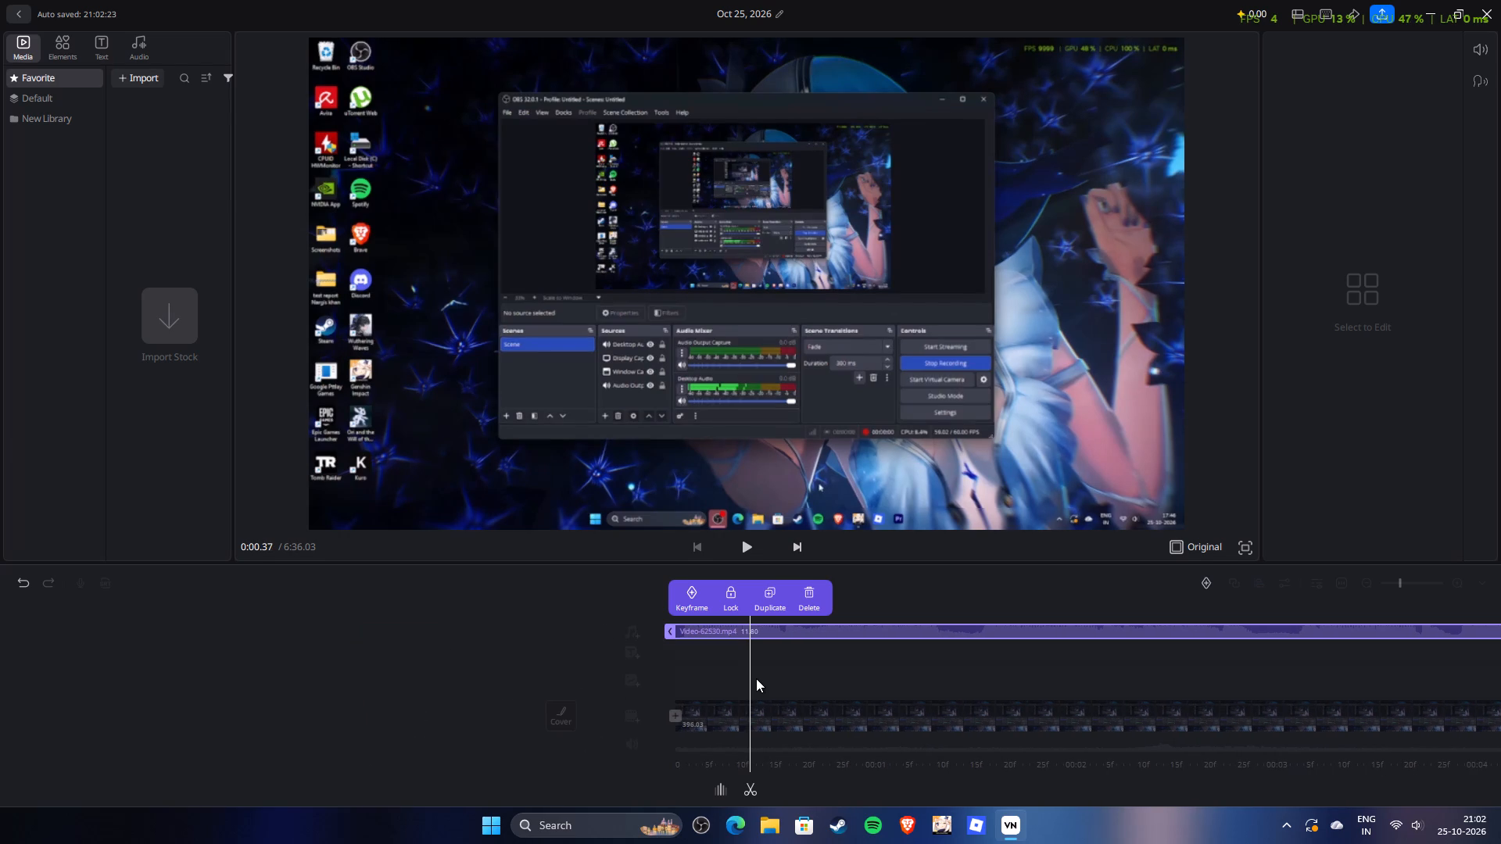
{"action": "left_click_drag", "start_coordinate": [756, 678], "coordinate": [847, 677]}
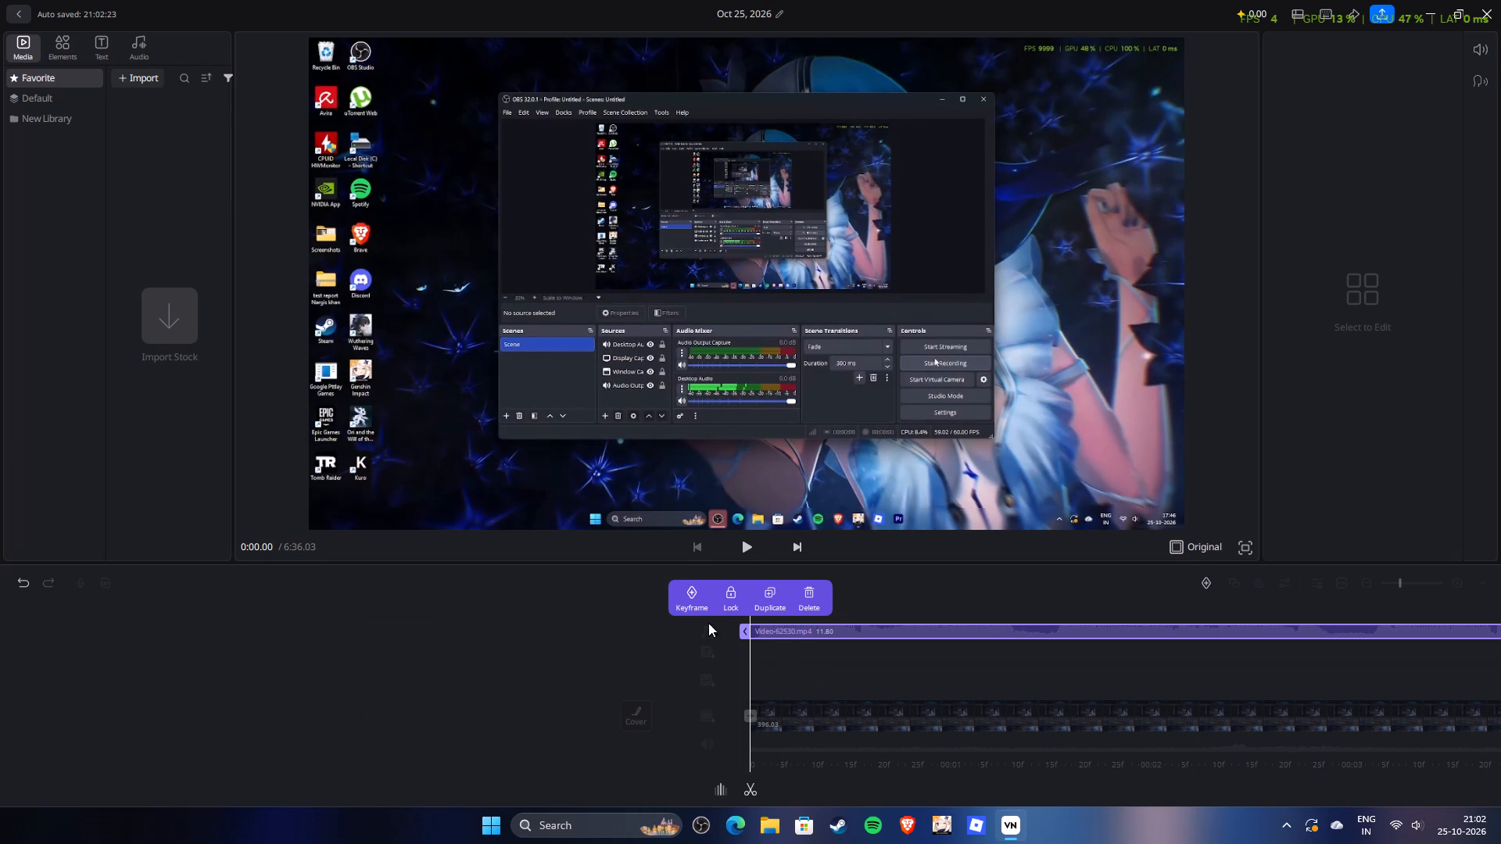
{"action": "left_click", "coordinate": [753, 547]}
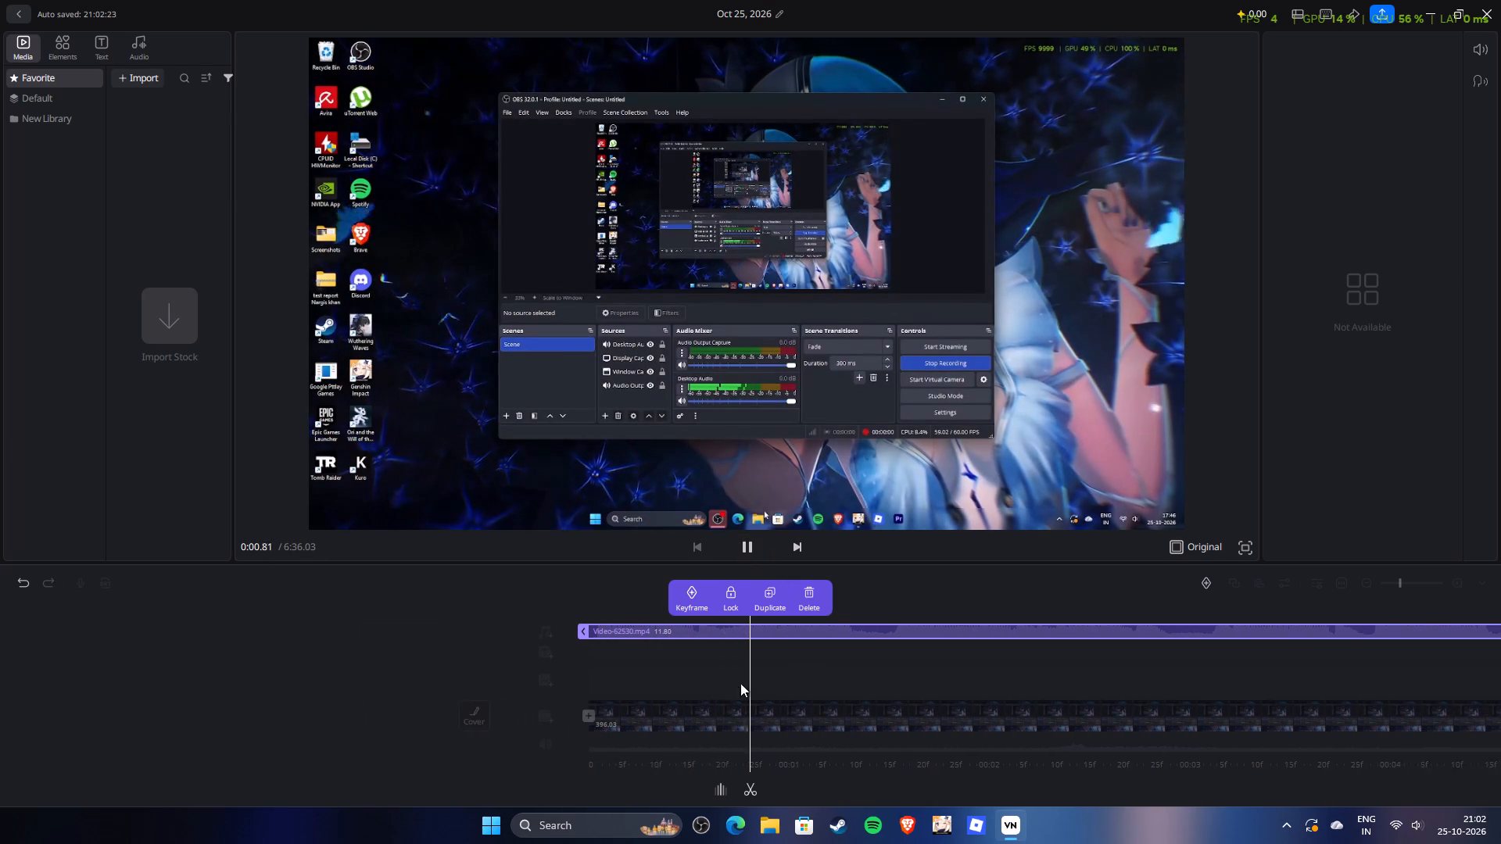
{"action": "left_click", "coordinate": [773, 745]}
{"action": "left_click", "coordinate": [783, 731]}
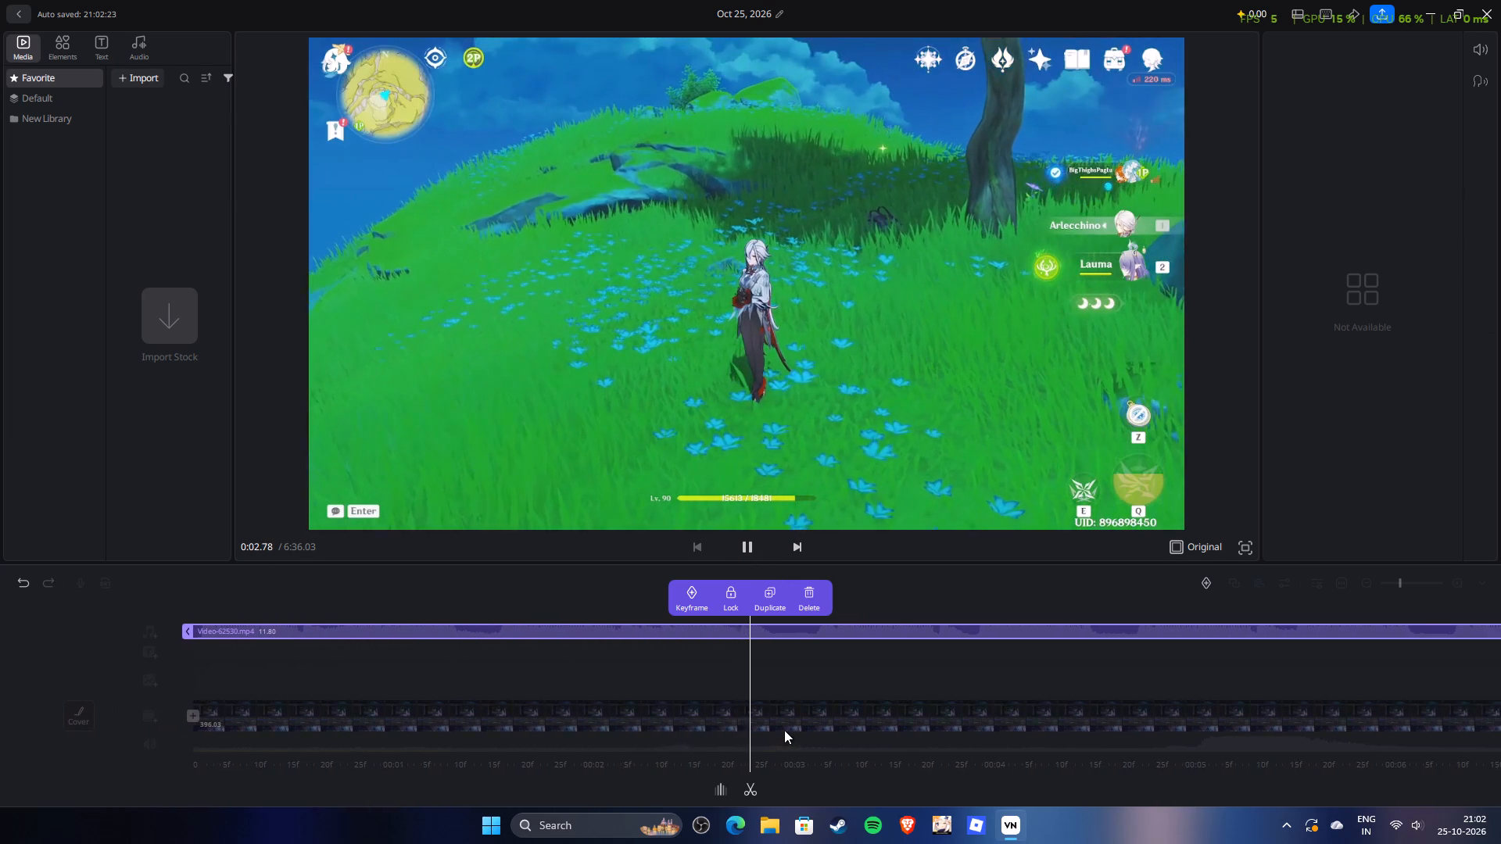
{"action": "left_click", "coordinate": [743, 544]}
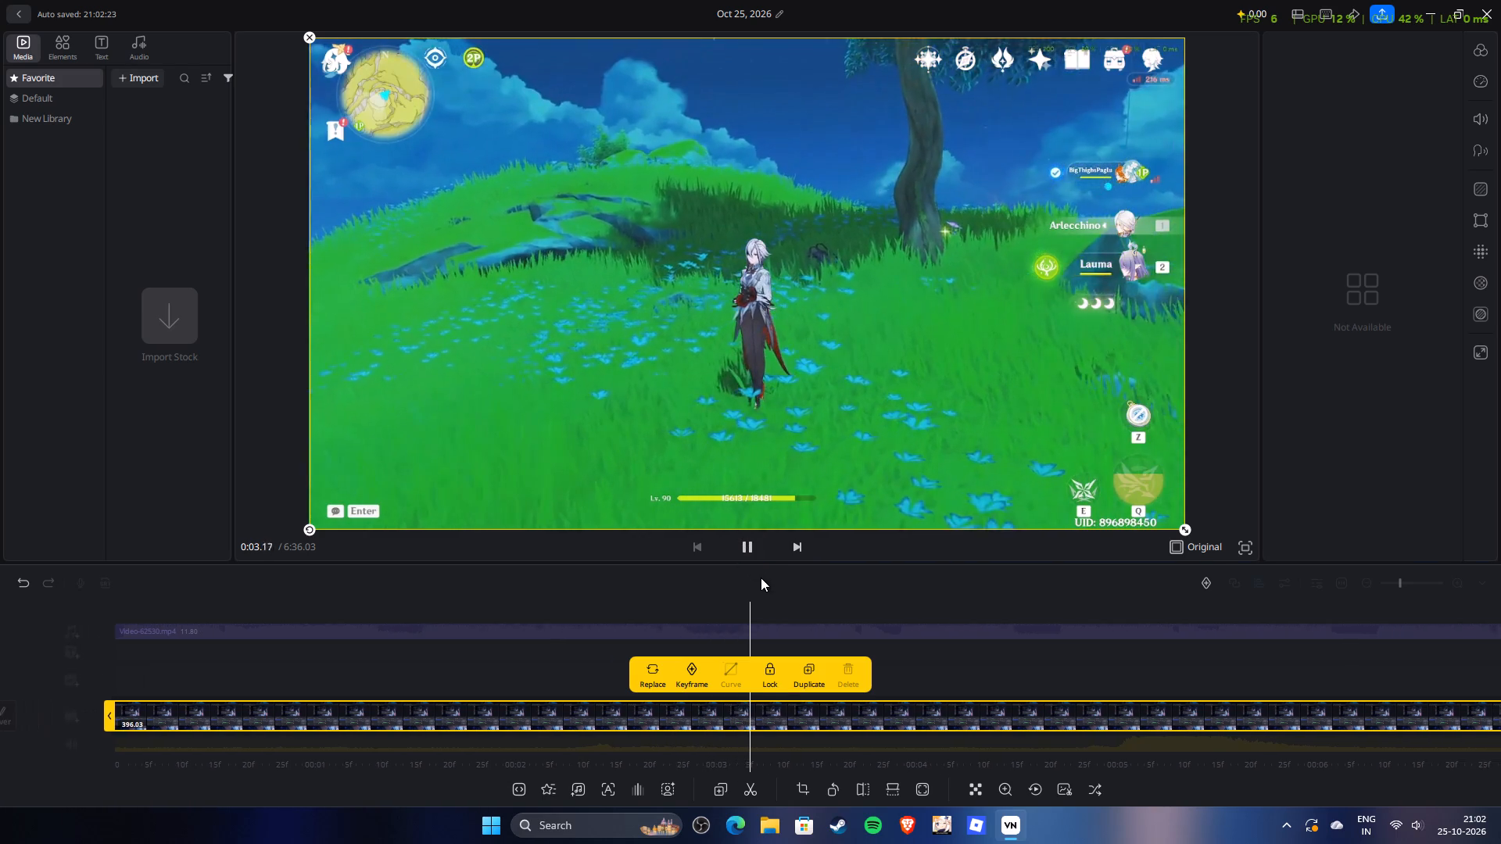
{"action": "left_click", "coordinate": [768, 586]}
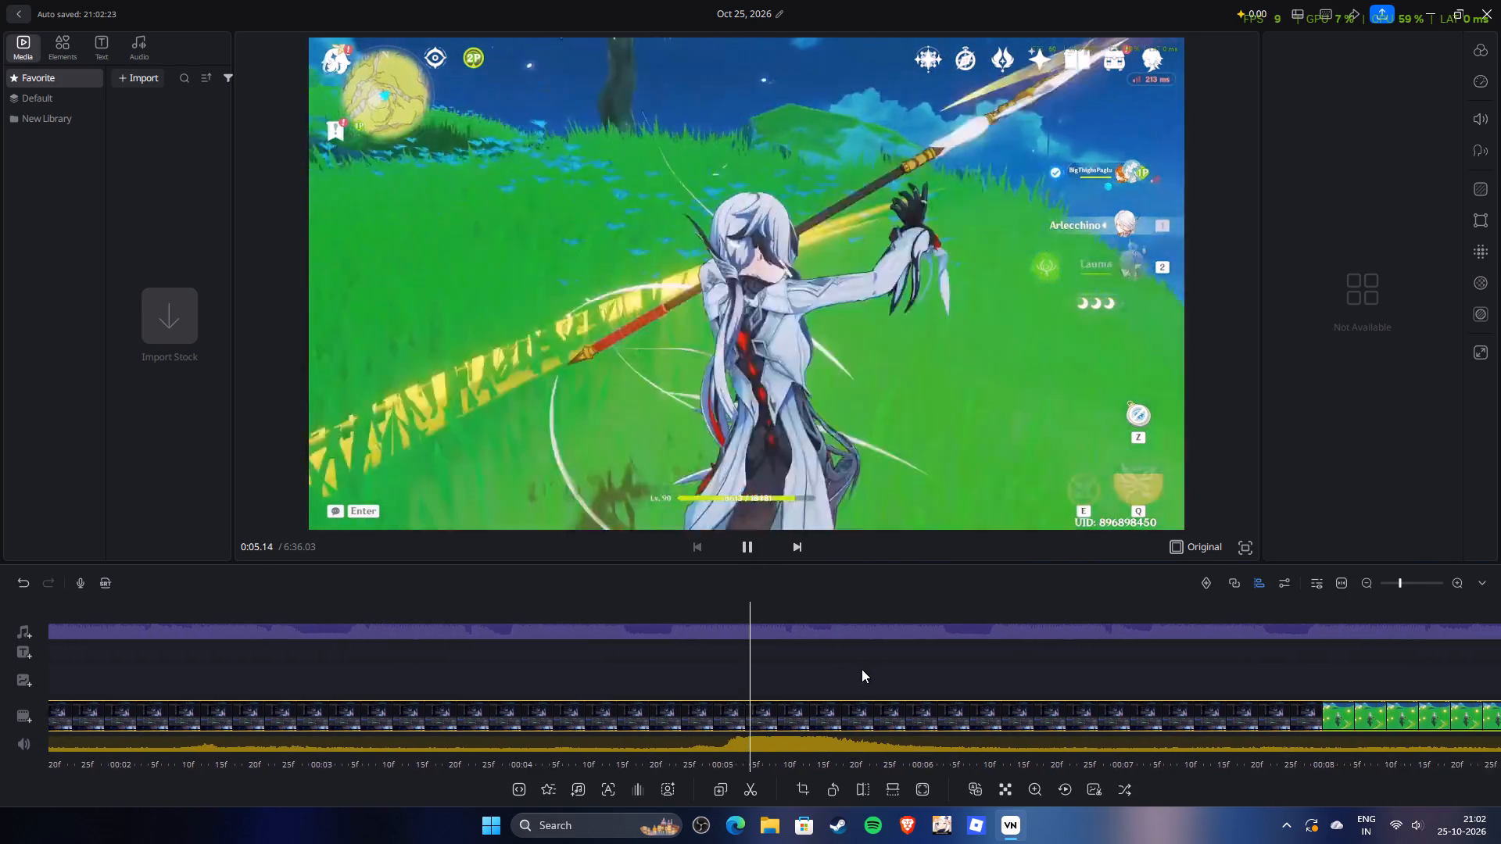
Show the whole recording at overview scale and play the gameplay section from about 1:00 to 1:06.
{"action": "left_click_drag", "start_coordinate": [1399, 583], "coordinate": [1367, 595]}
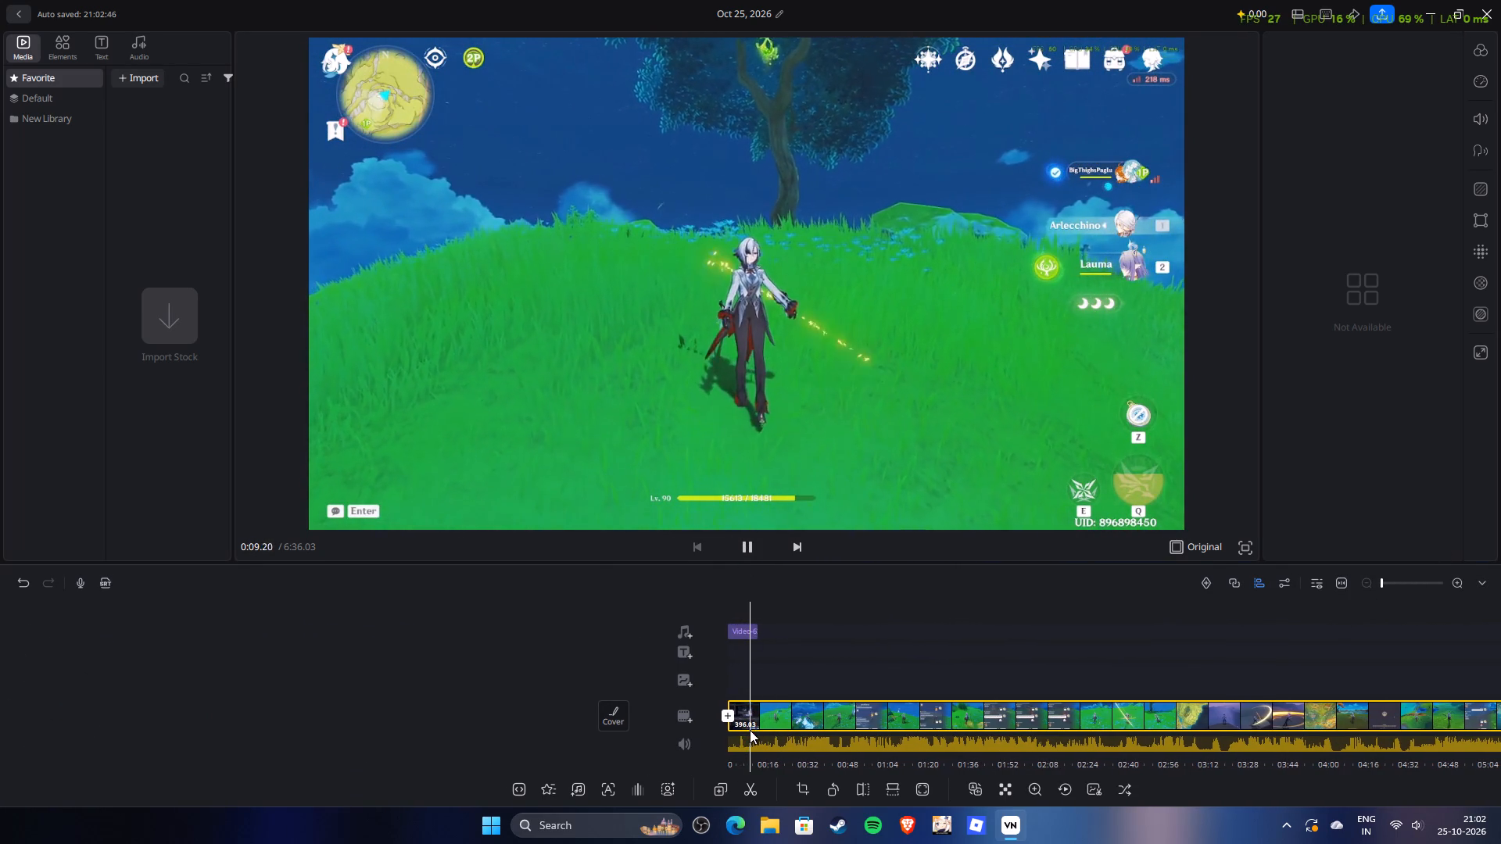
{"action": "left_click_drag", "start_coordinate": [753, 706], "coordinate": [768, 710]}
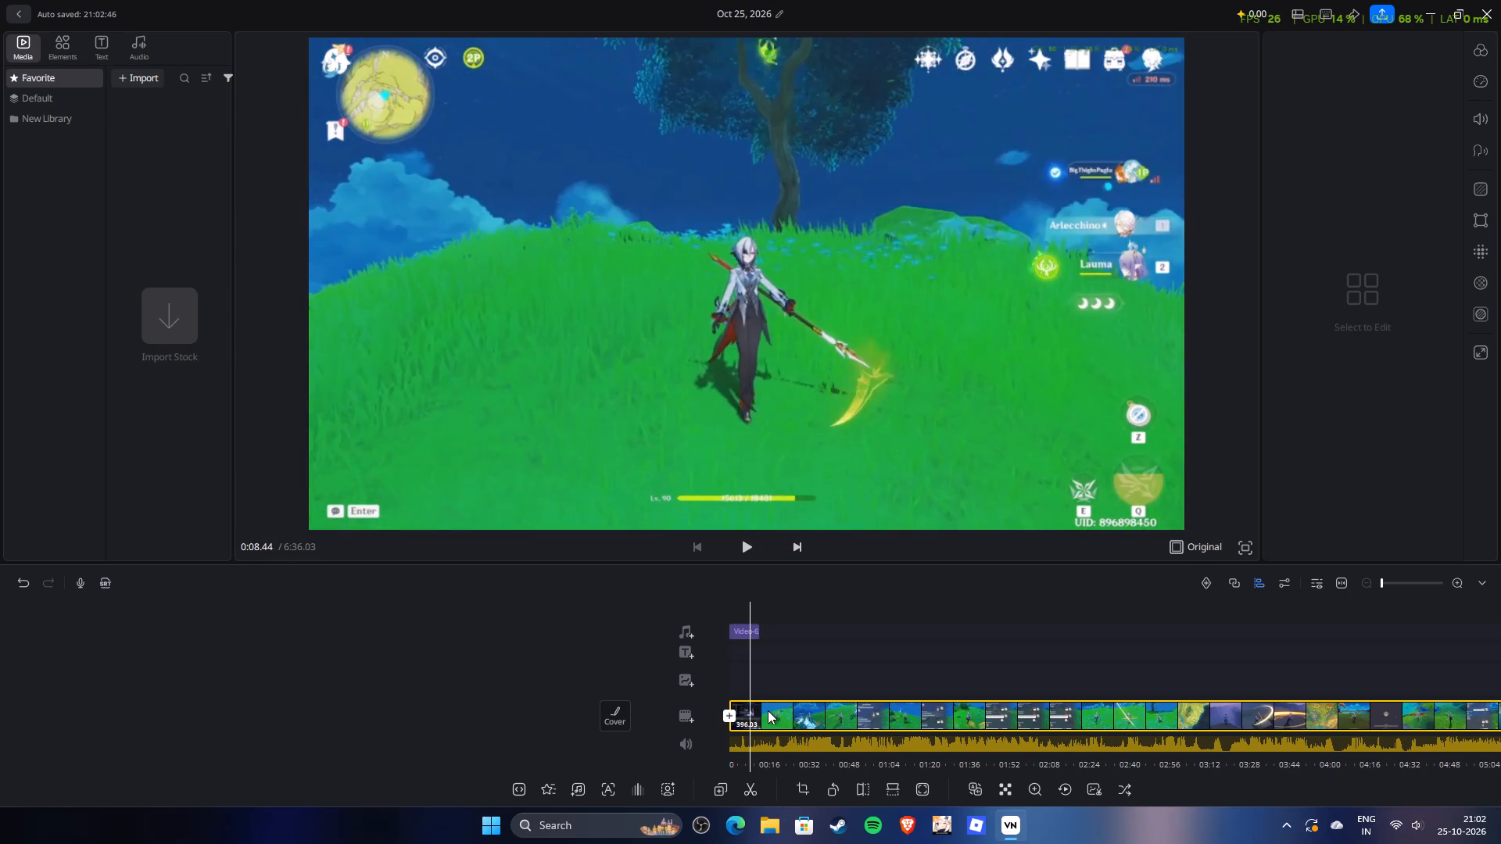
{"action": "left_click_drag", "start_coordinate": [768, 710], "coordinate": [658, 742]}
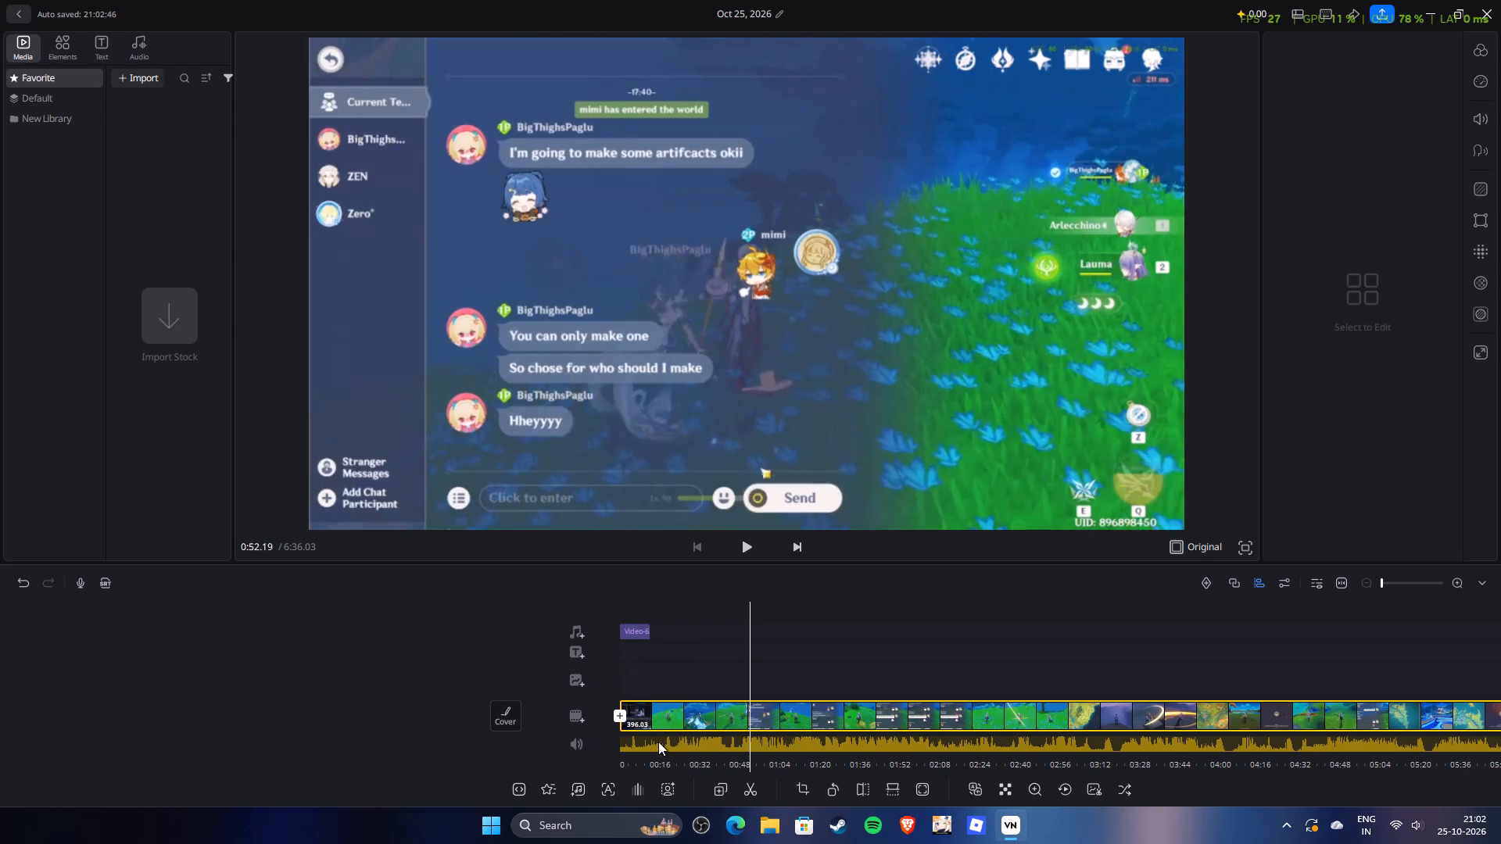
{"action": "left_click_drag", "start_coordinate": [658, 742], "coordinate": [642, 754]}
{"action": "key", "text": "space"}
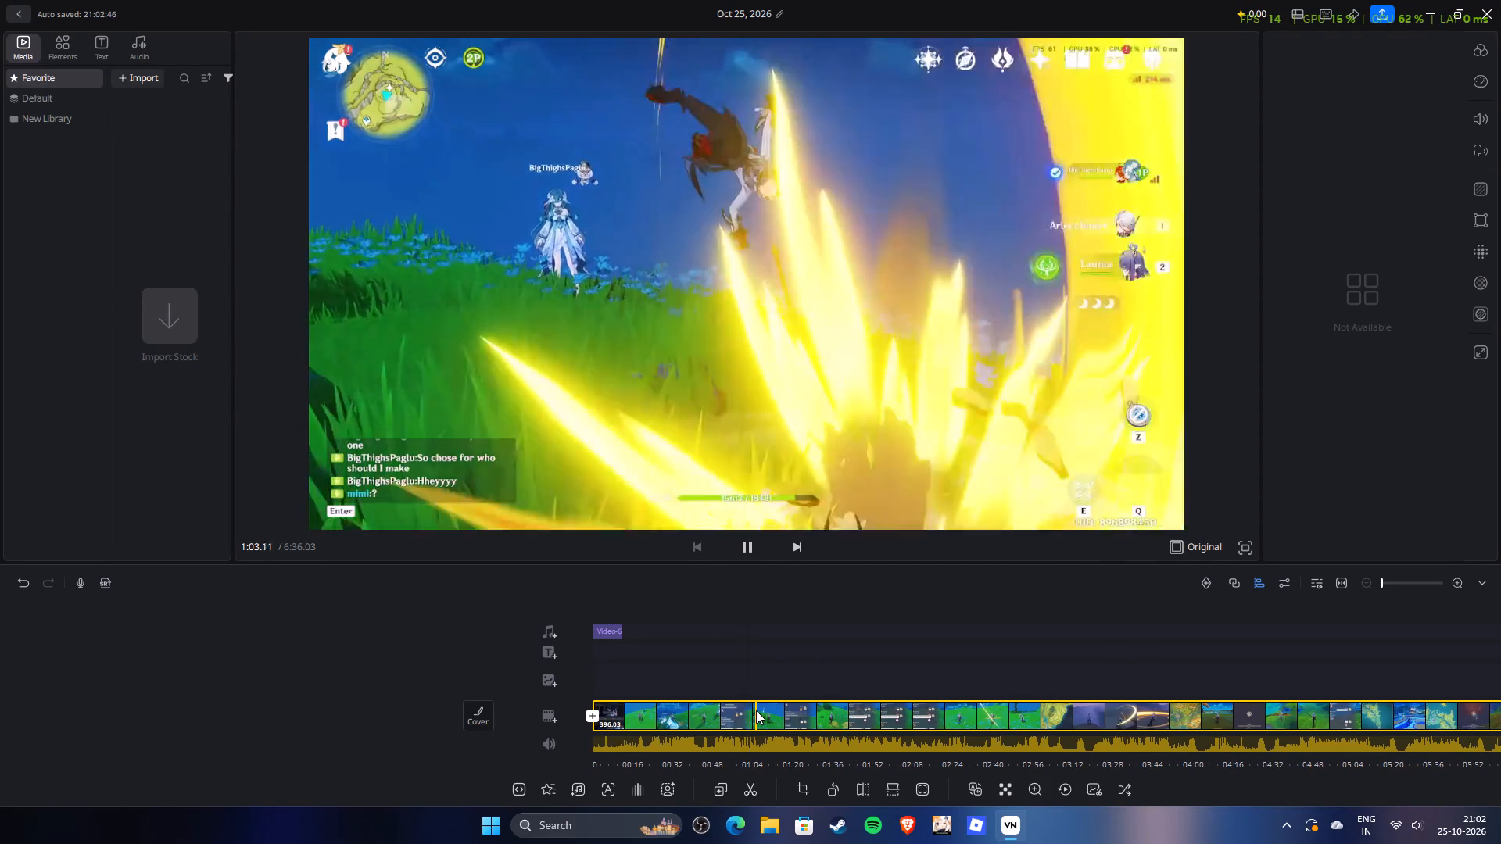
{"action": "key", "text": "space"}
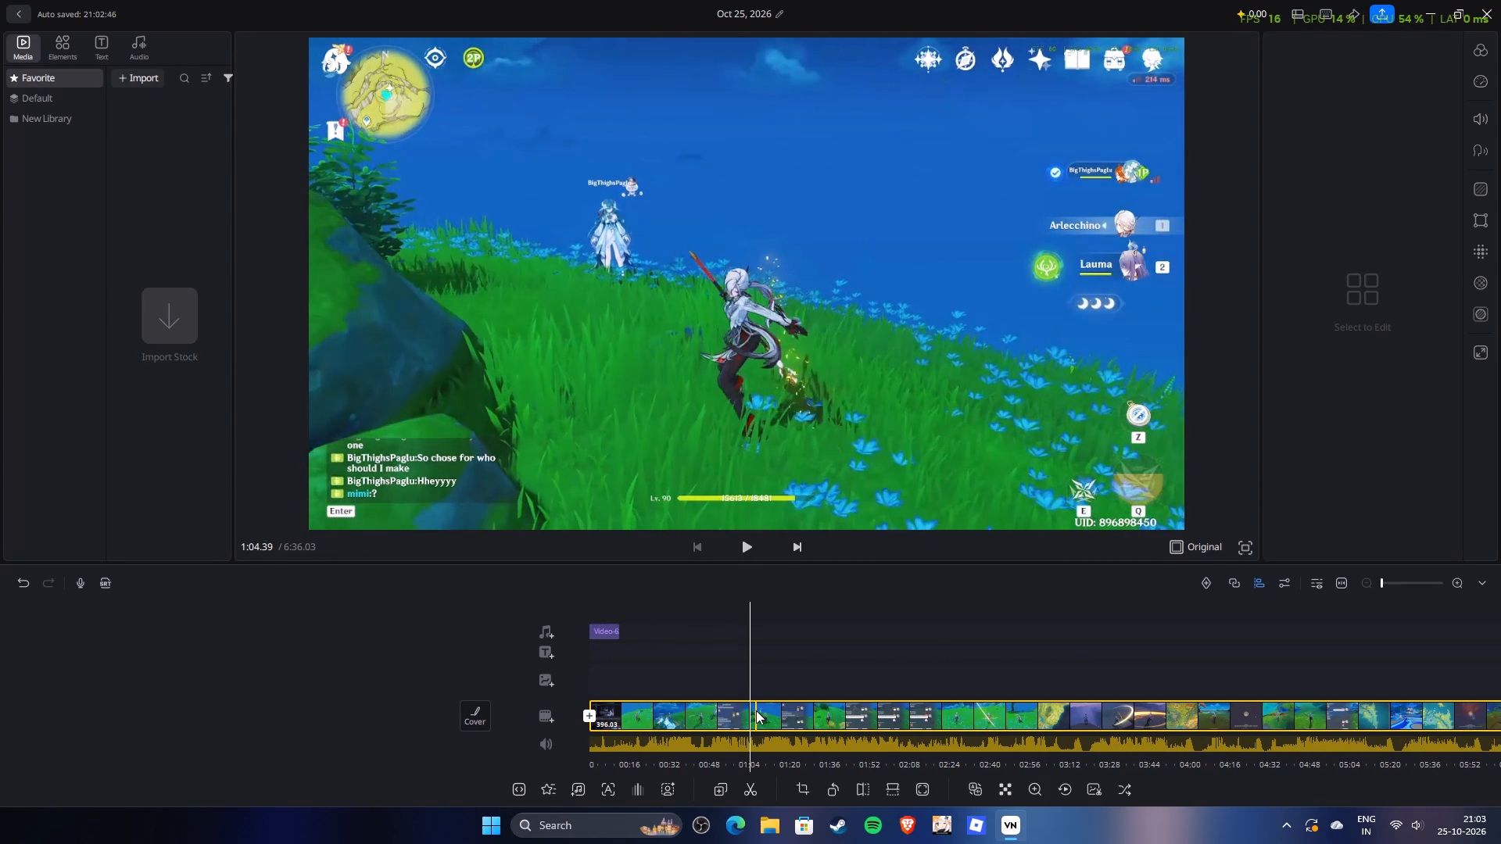
{"action": "key", "text": "space"}
{"action": "key", "text": "space"}
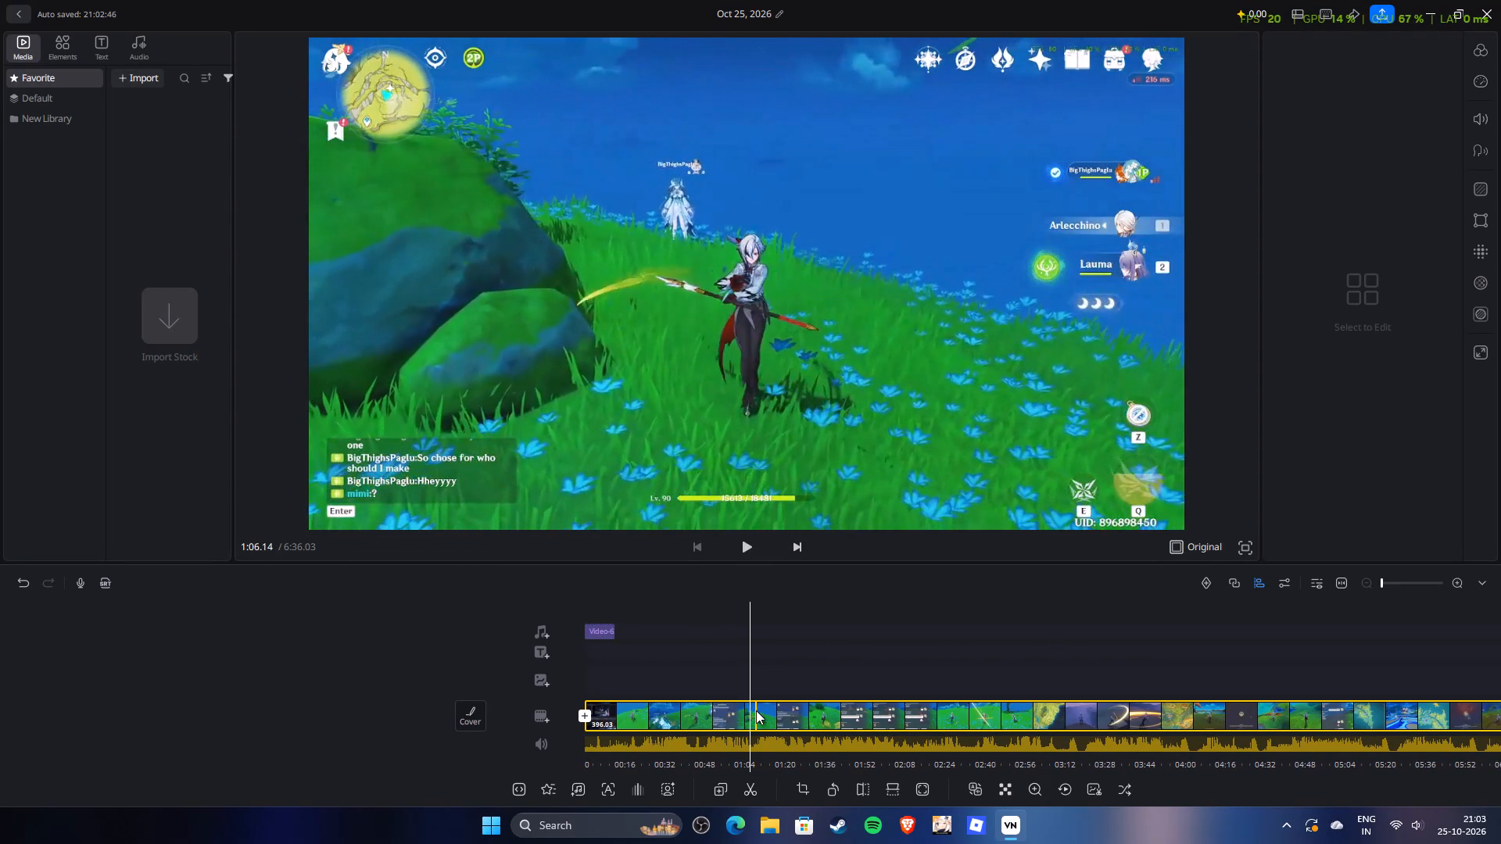
Scrub back and forth through the gameplay between about 1:03 and 1:06 to find the cut point.
{"action": "left_click", "coordinate": [748, 684]}
{"action": "left_click", "coordinate": [752, 710]}
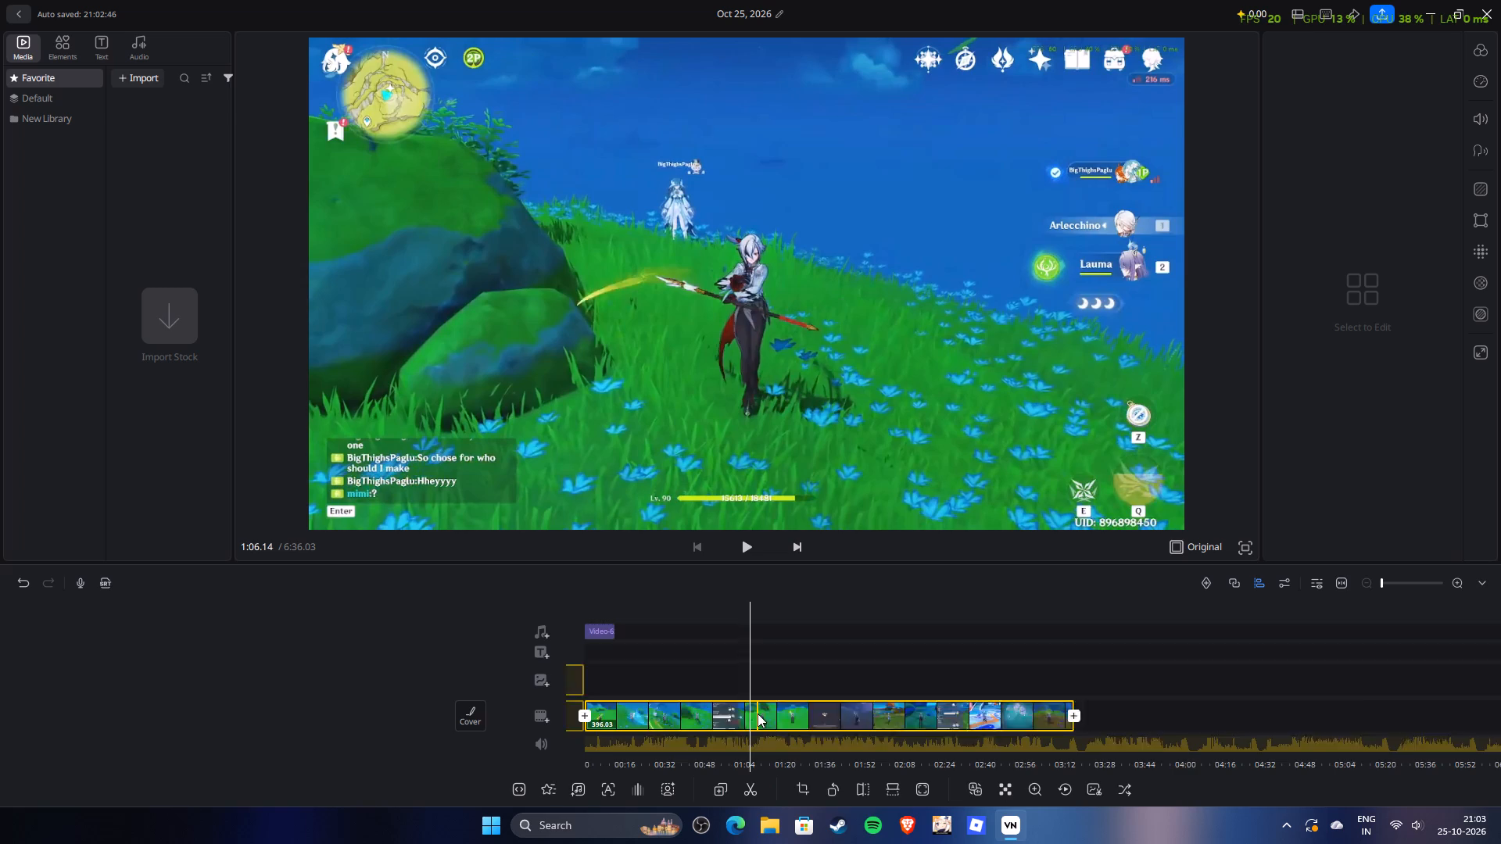
{"action": "left_click_drag", "start_coordinate": [763, 708], "coordinate": [783, 708]}
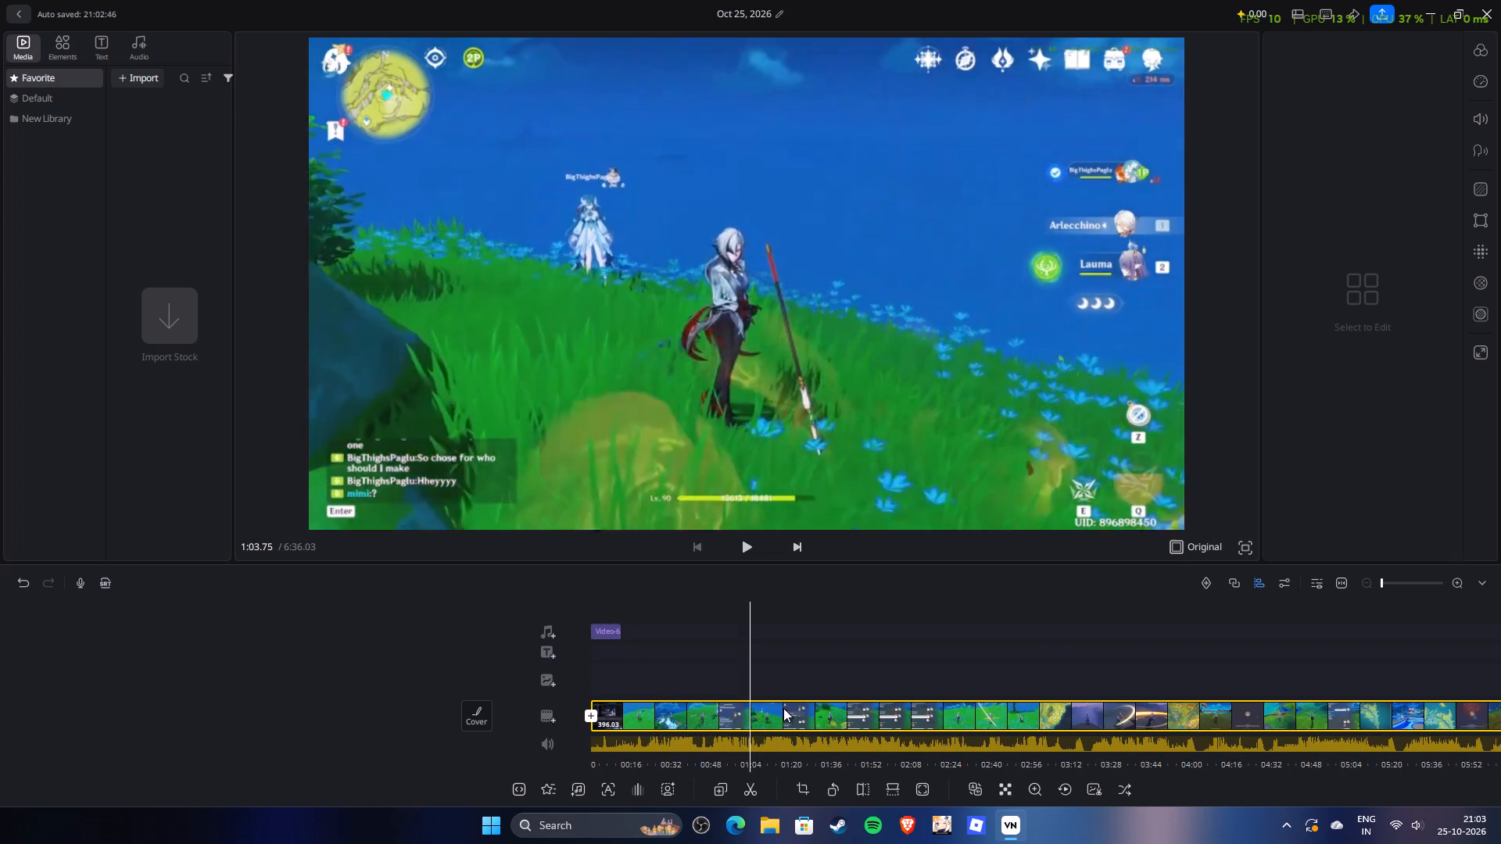
{"action": "left_click_drag", "start_coordinate": [783, 708], "coordinate": [776, 712]}
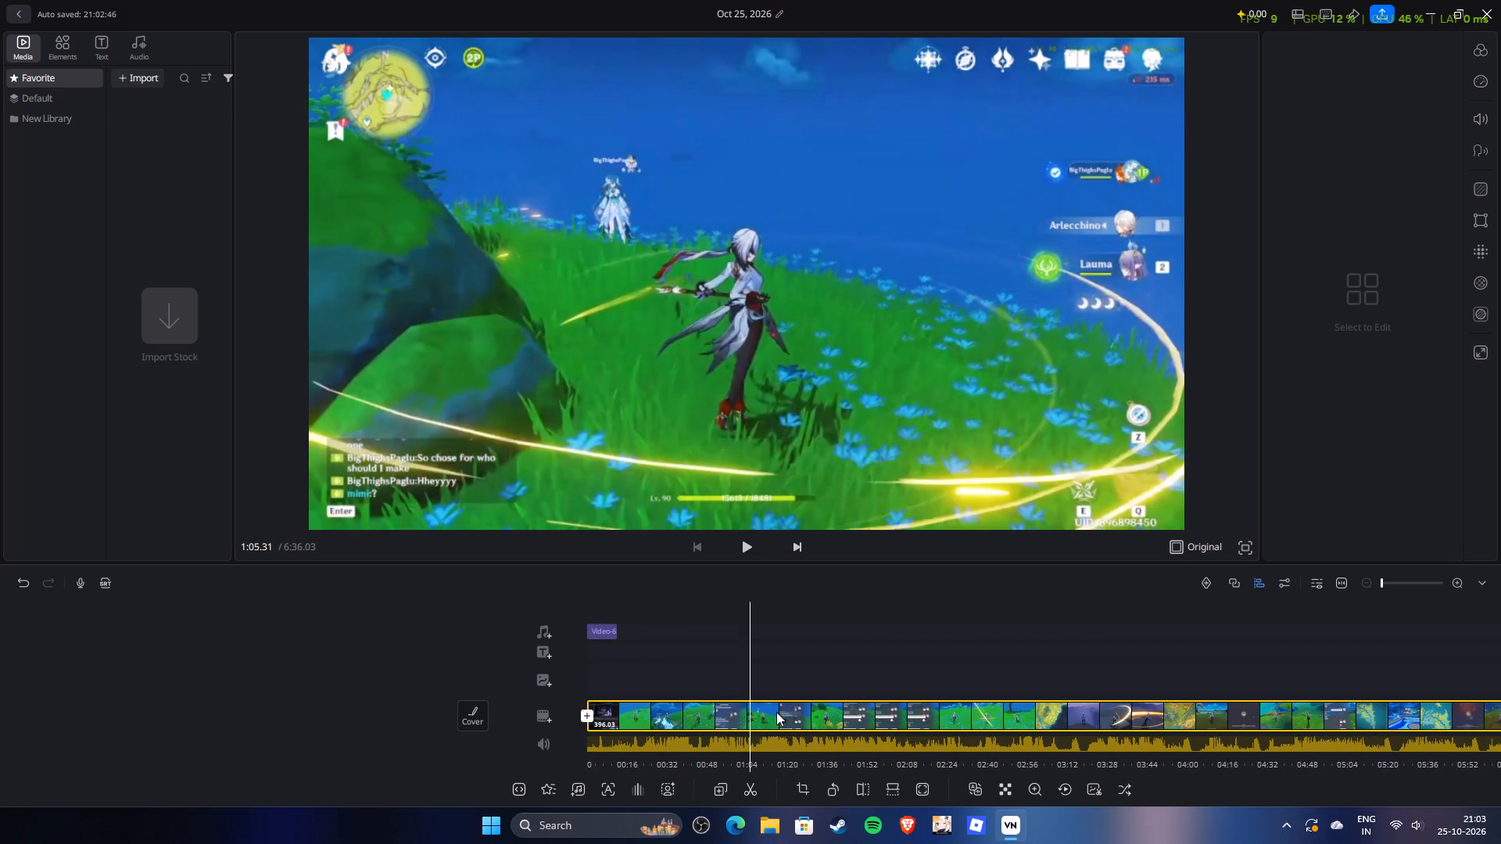
{"action": "left_click_drag", "start_coordinate": [776, 712], "coordinate": [778, 715]}
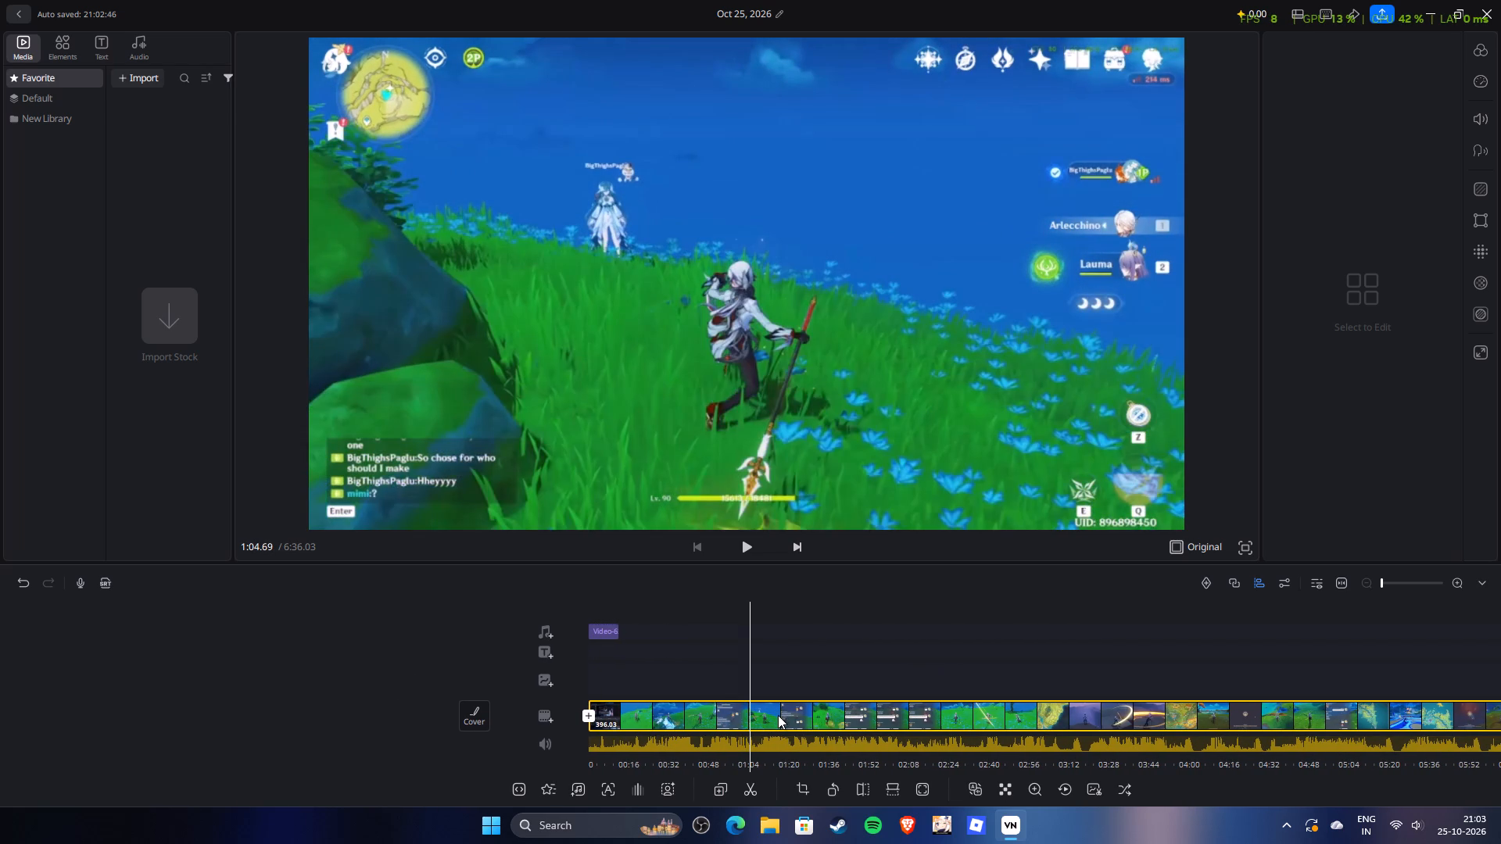
{"action": "left_click_drag", "start_coordinate": [778, 715], "coordinate": [777, 718]}
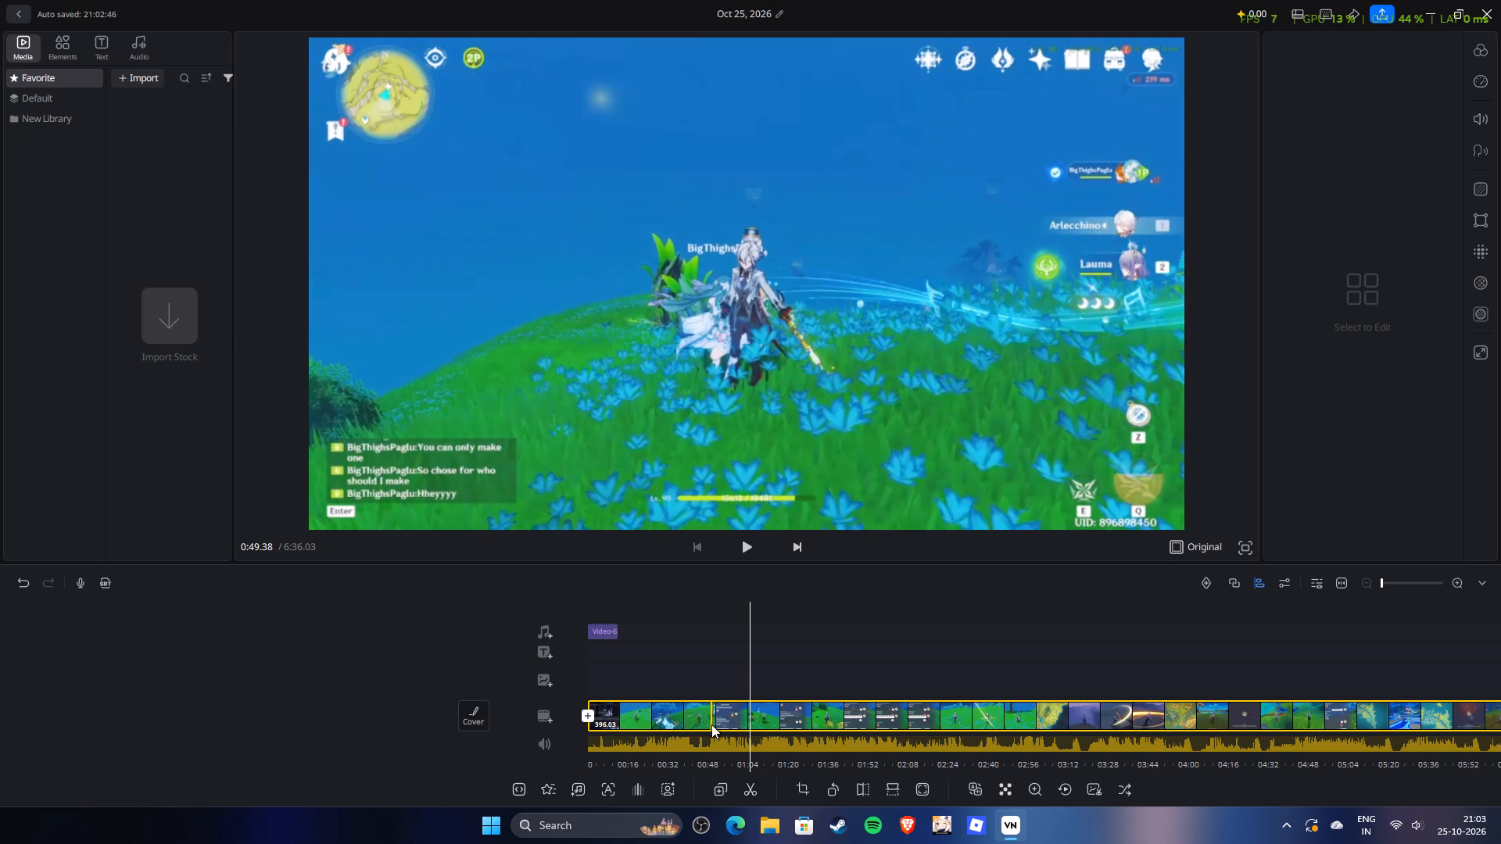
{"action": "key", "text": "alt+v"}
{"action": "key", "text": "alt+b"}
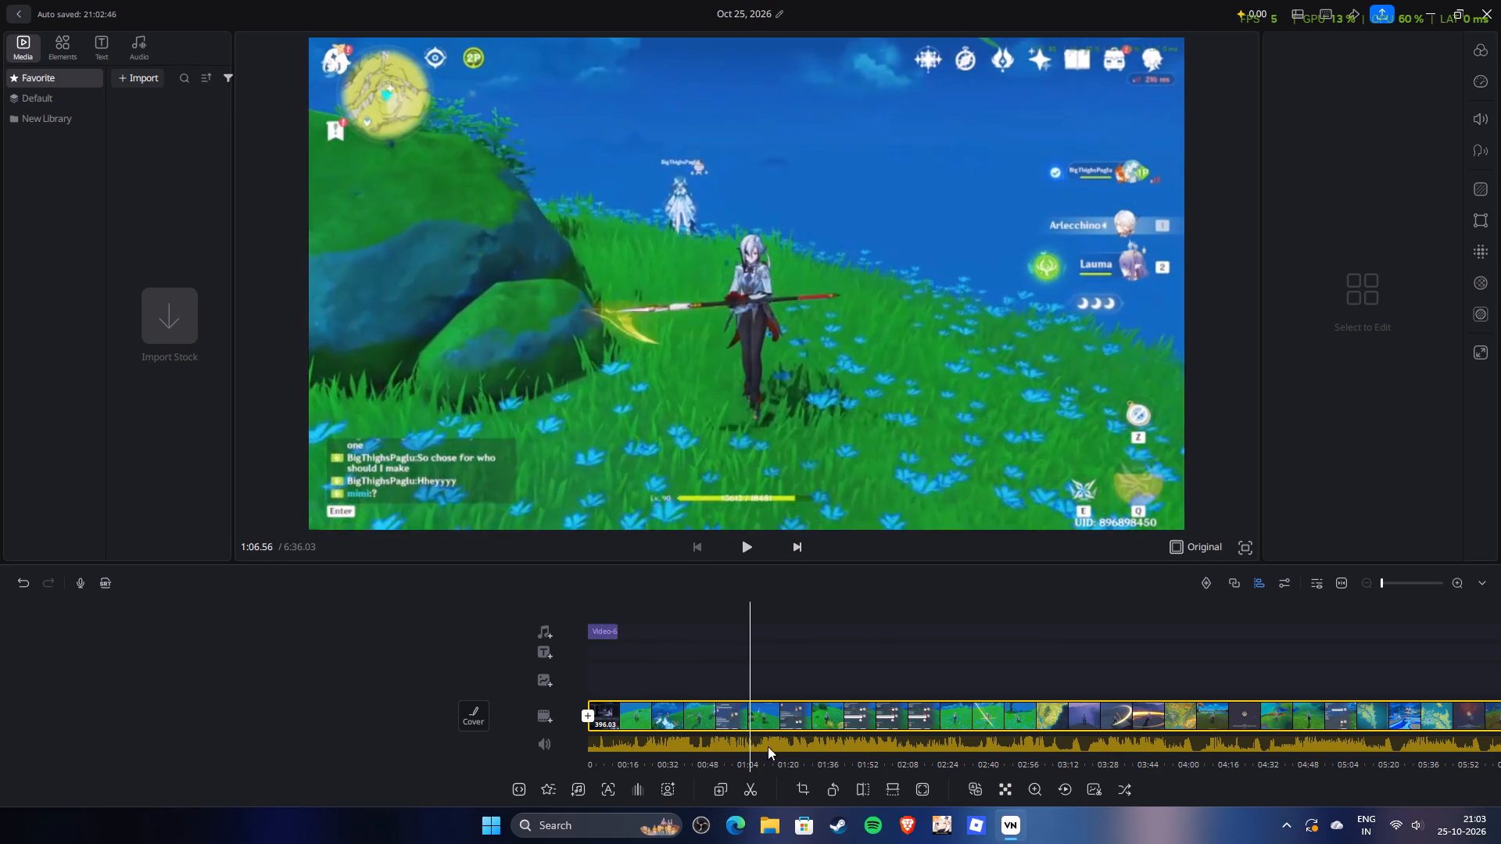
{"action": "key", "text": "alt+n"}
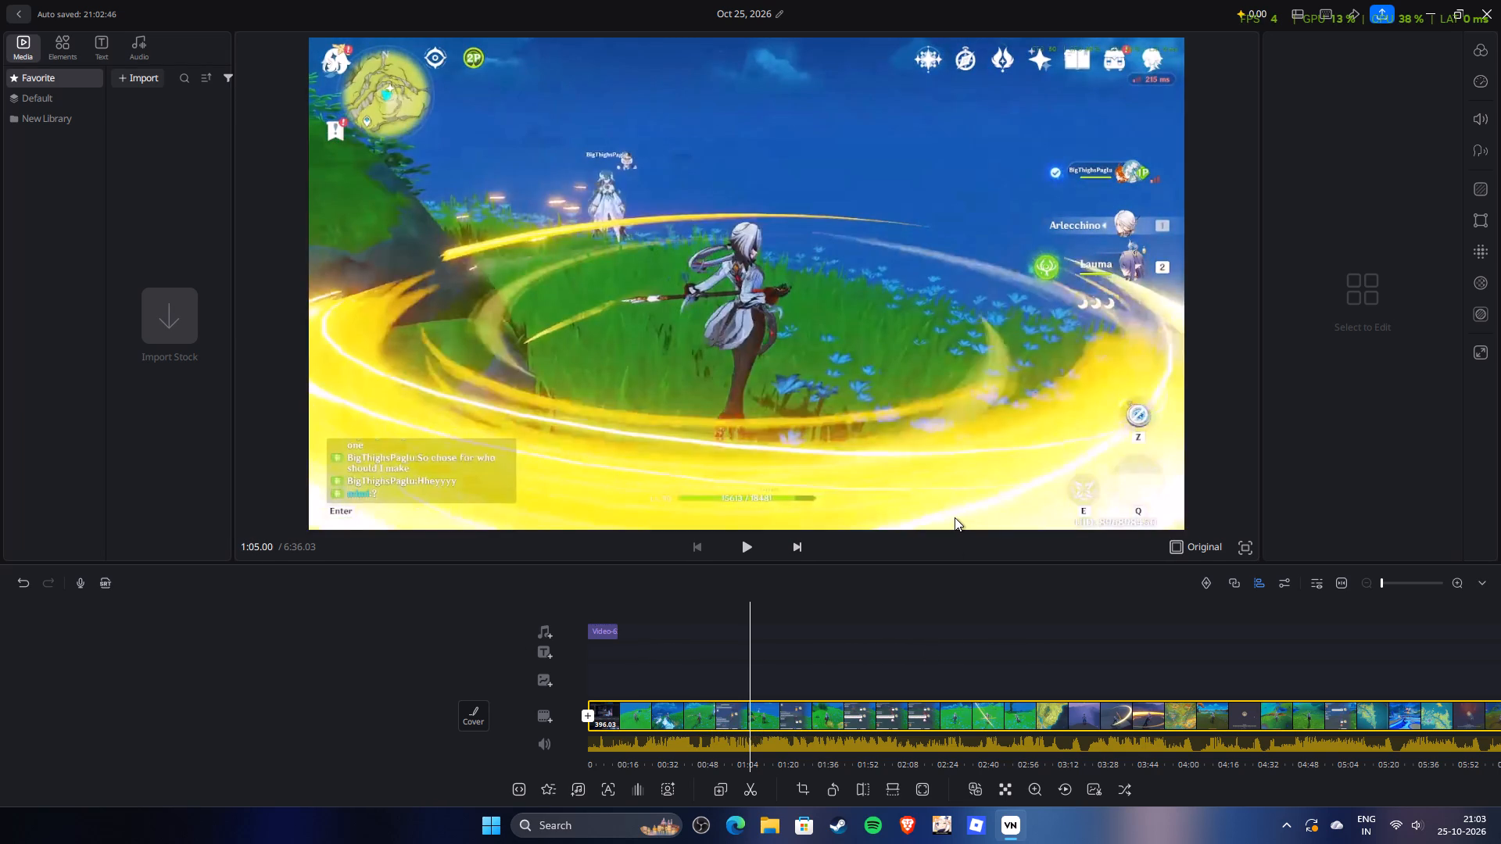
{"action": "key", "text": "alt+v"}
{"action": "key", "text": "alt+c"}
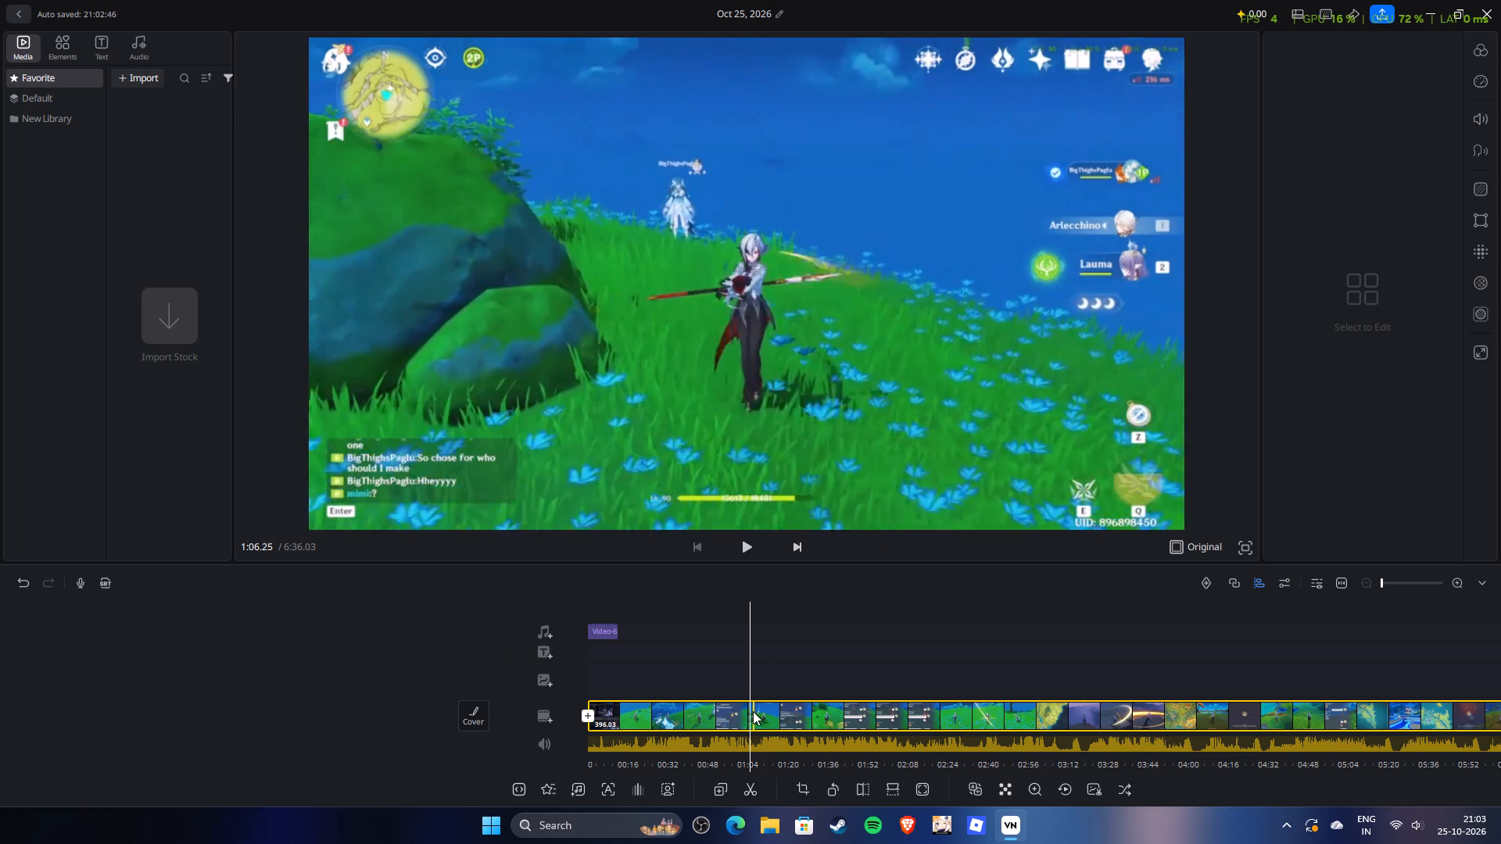
Preview the gameplay around 1:04 again and split the main recording at about 1:03.75.
{"action": "left_click", "coordinate": [750, 713]}
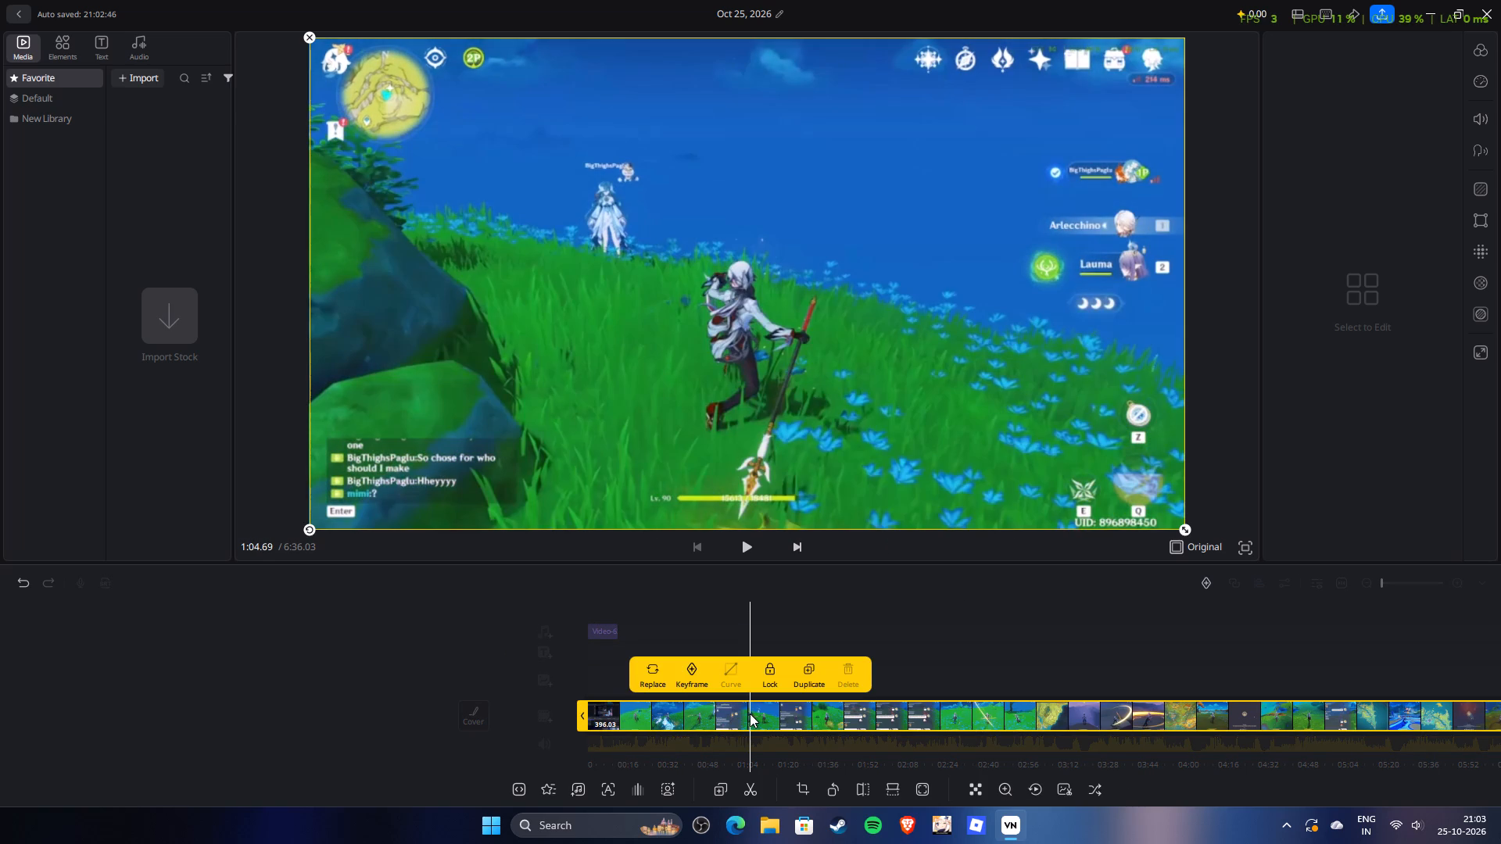
{"action": "left_click", "coordinate": [750, 713]}
{"action": "left_click", "coordinate": [750, 713]}
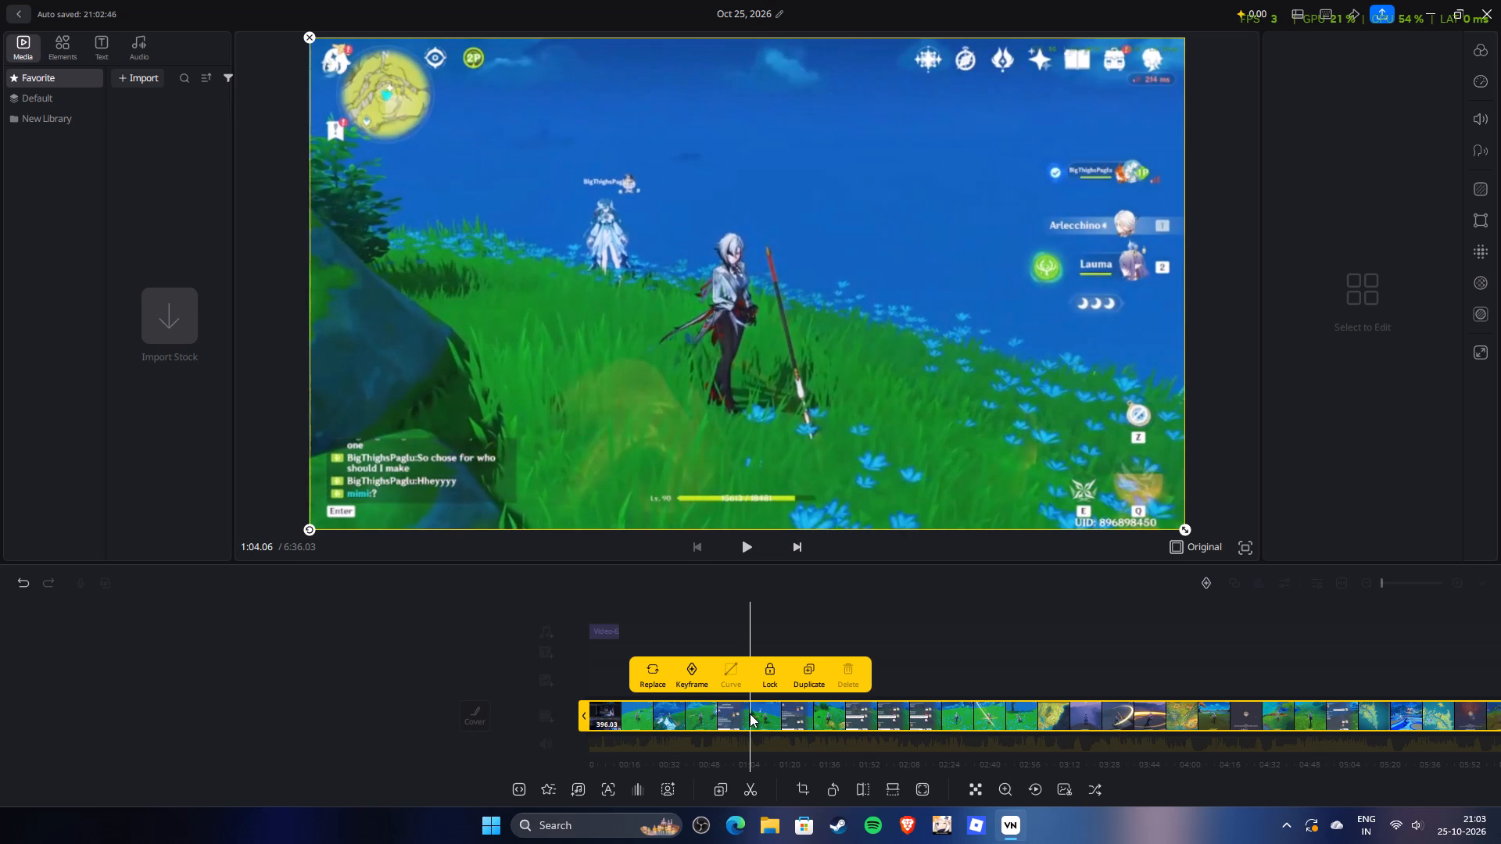
{"action": "left_click", "coordinate": [750, 713]}
{"action": "left_click", "coordinate": [750, 713]}
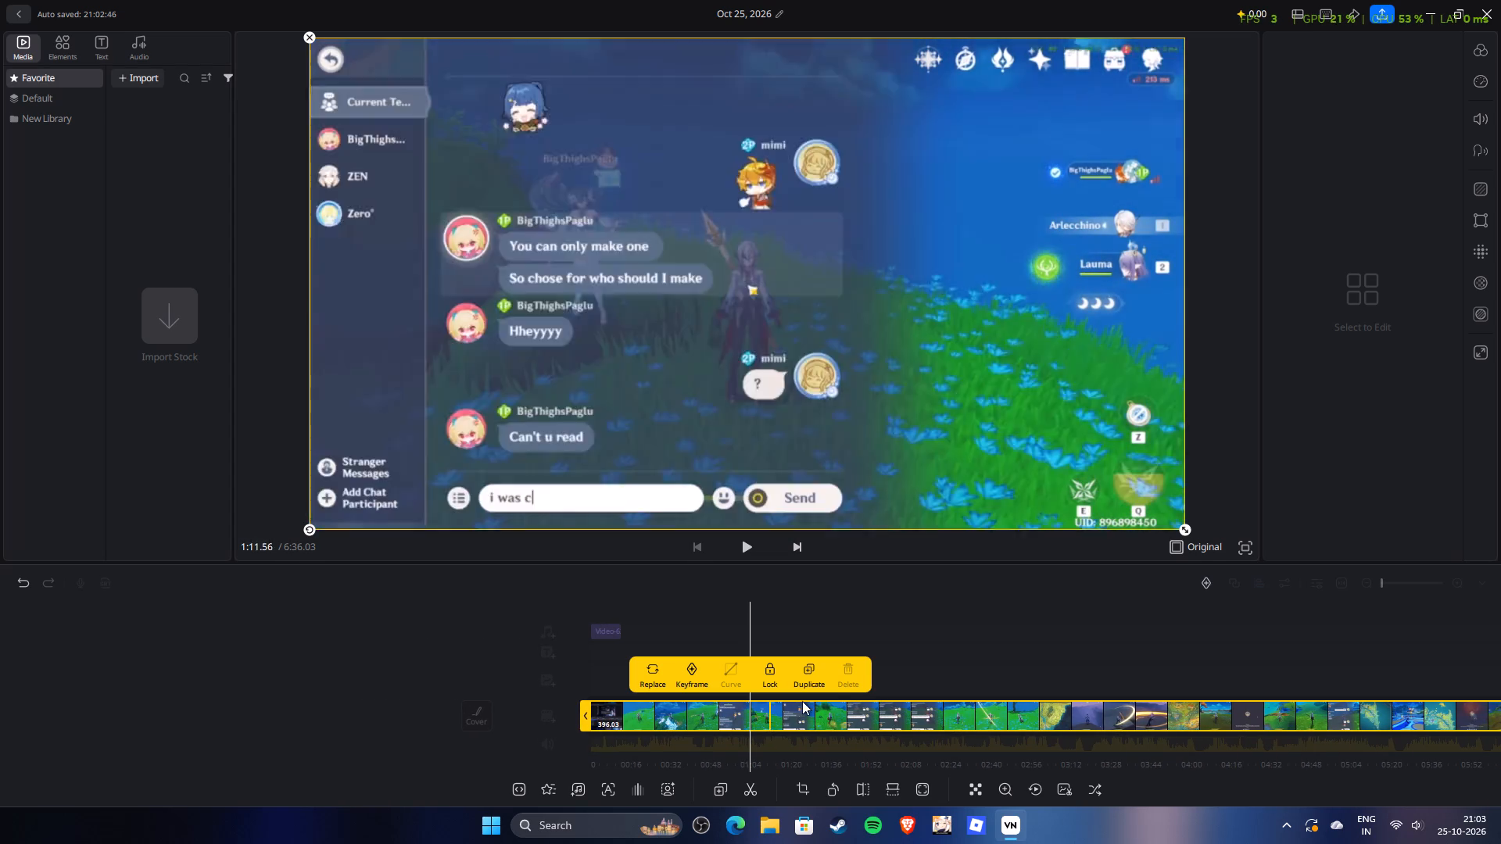
{"action": "left_click", "coordinate": [943, 624]}
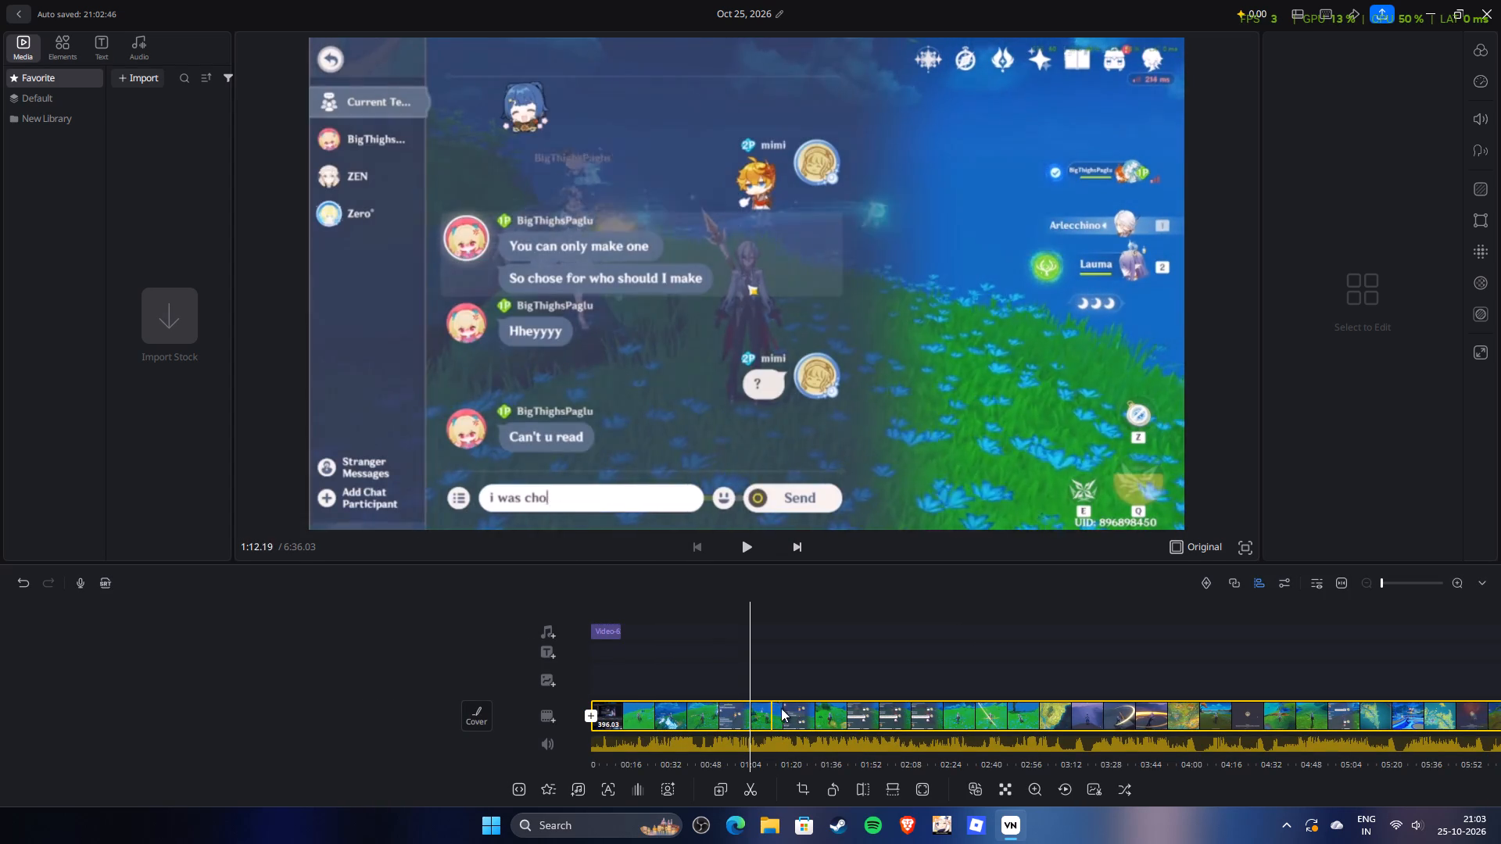
{"action": "left_click", "coordinate": [754, 546]}
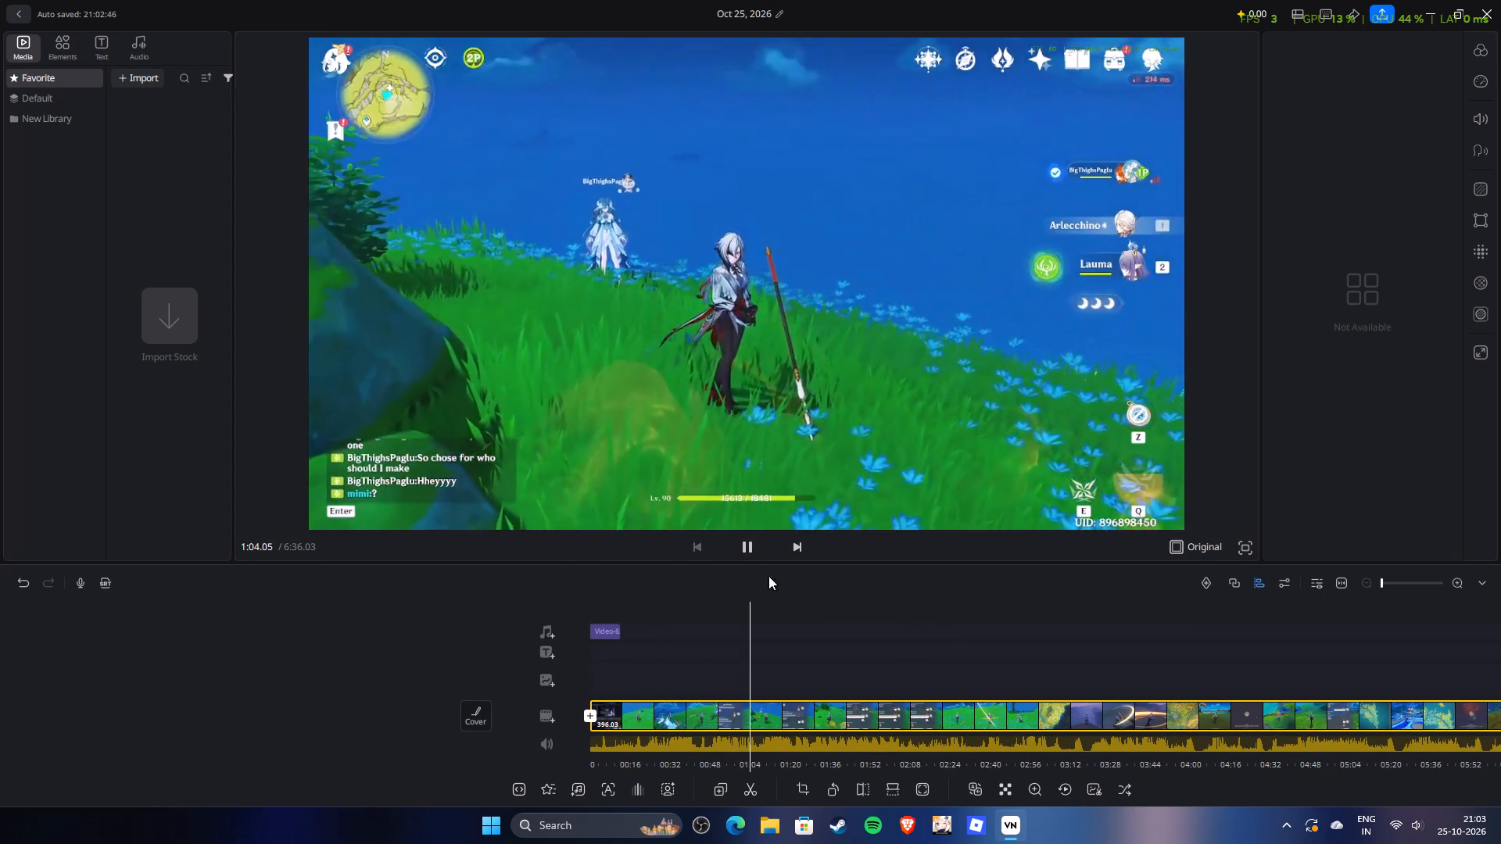
{"action": "left_click_drag", "start_coordinate": [780, 626], "coordinate": [802, 630]}
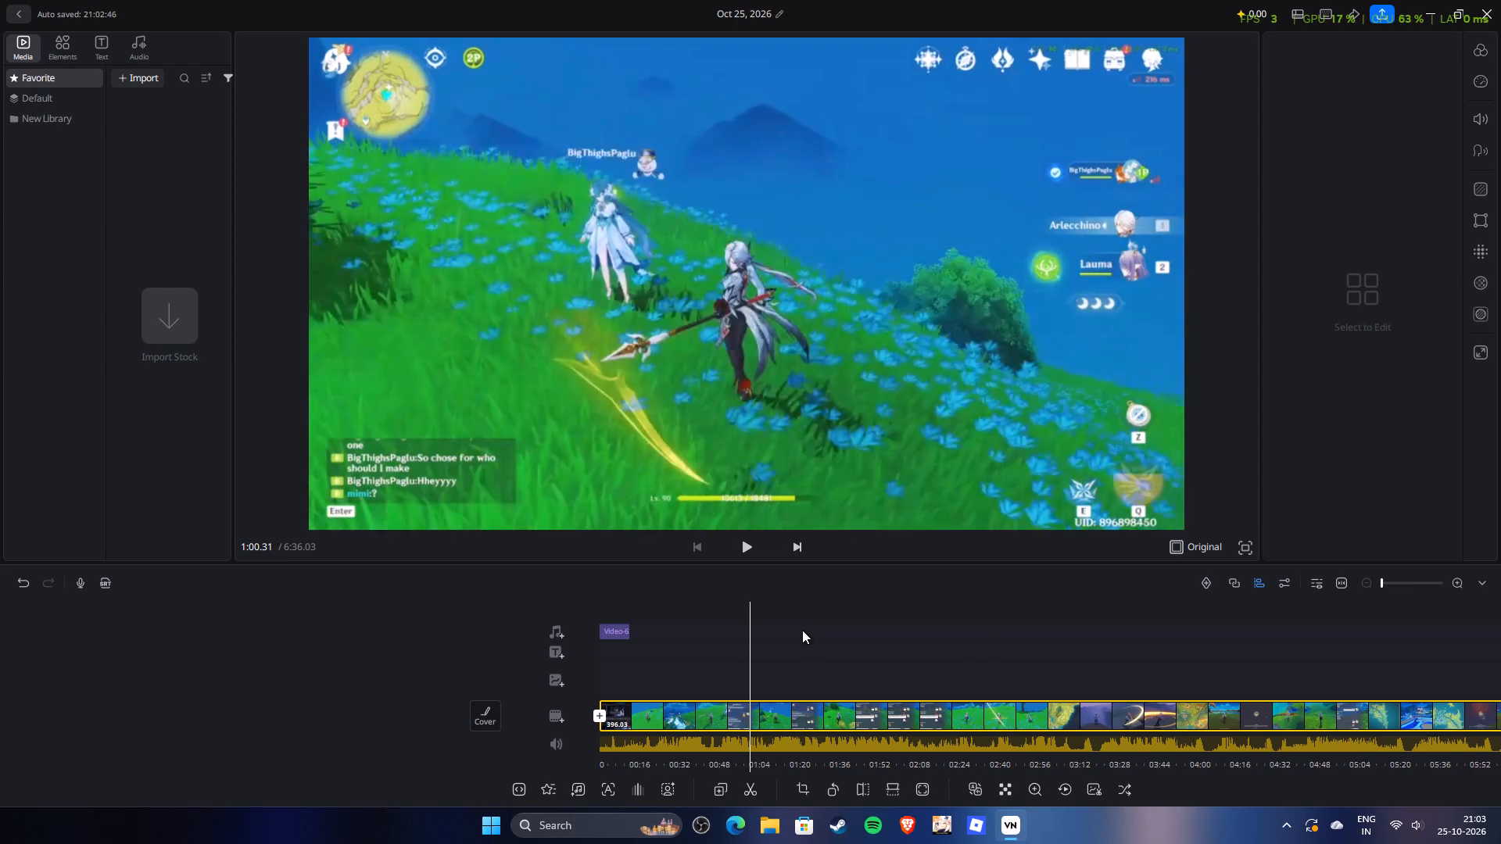
{"action": "left_click_drag", "start_coordinate": [802, 630], "coordinate": [793, 643]}
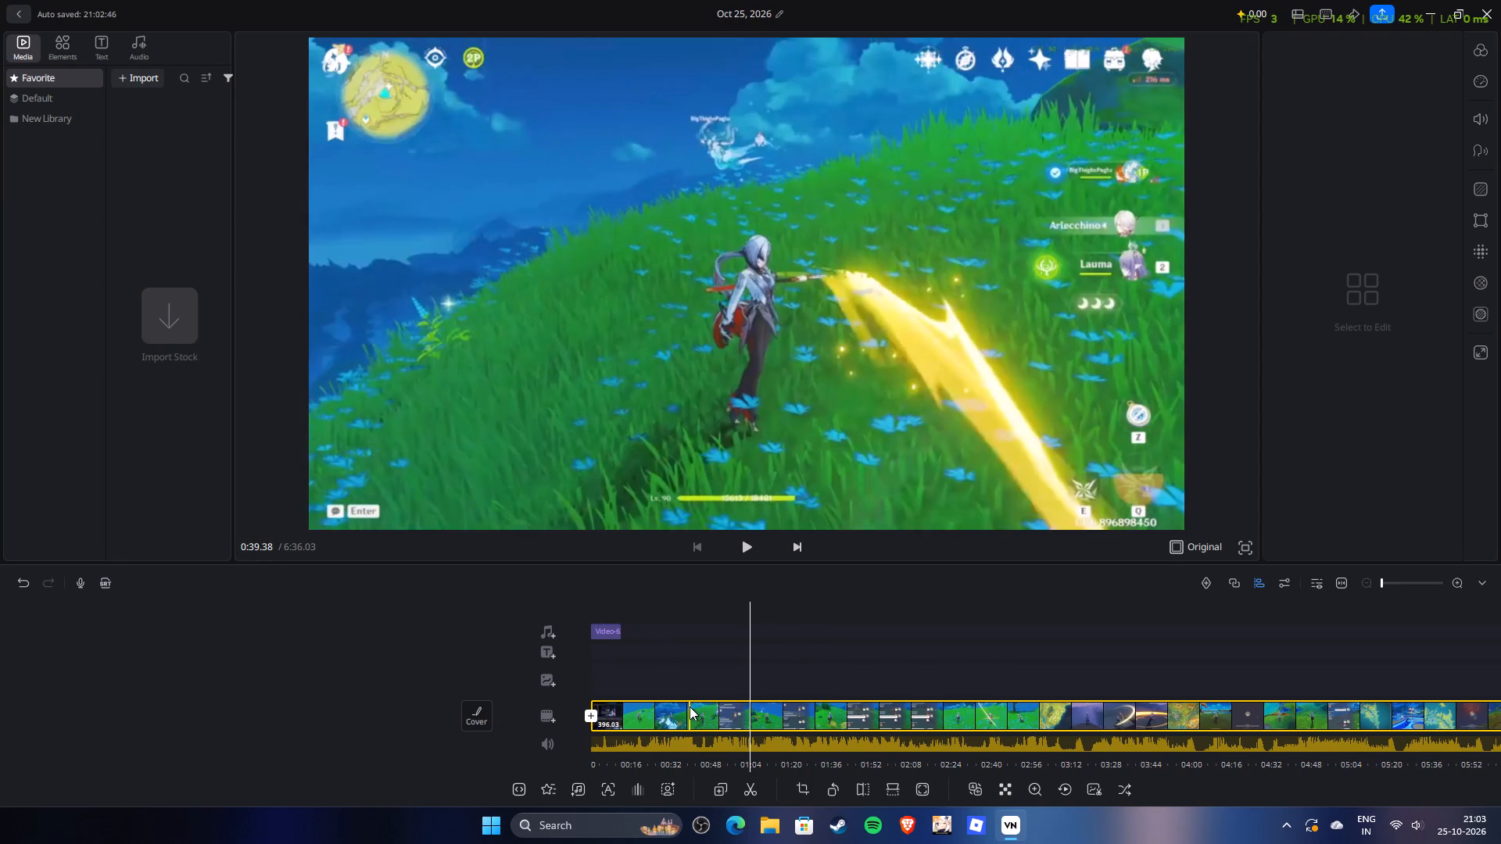
{"action": "left_click", "coordinate": [754, 789]}
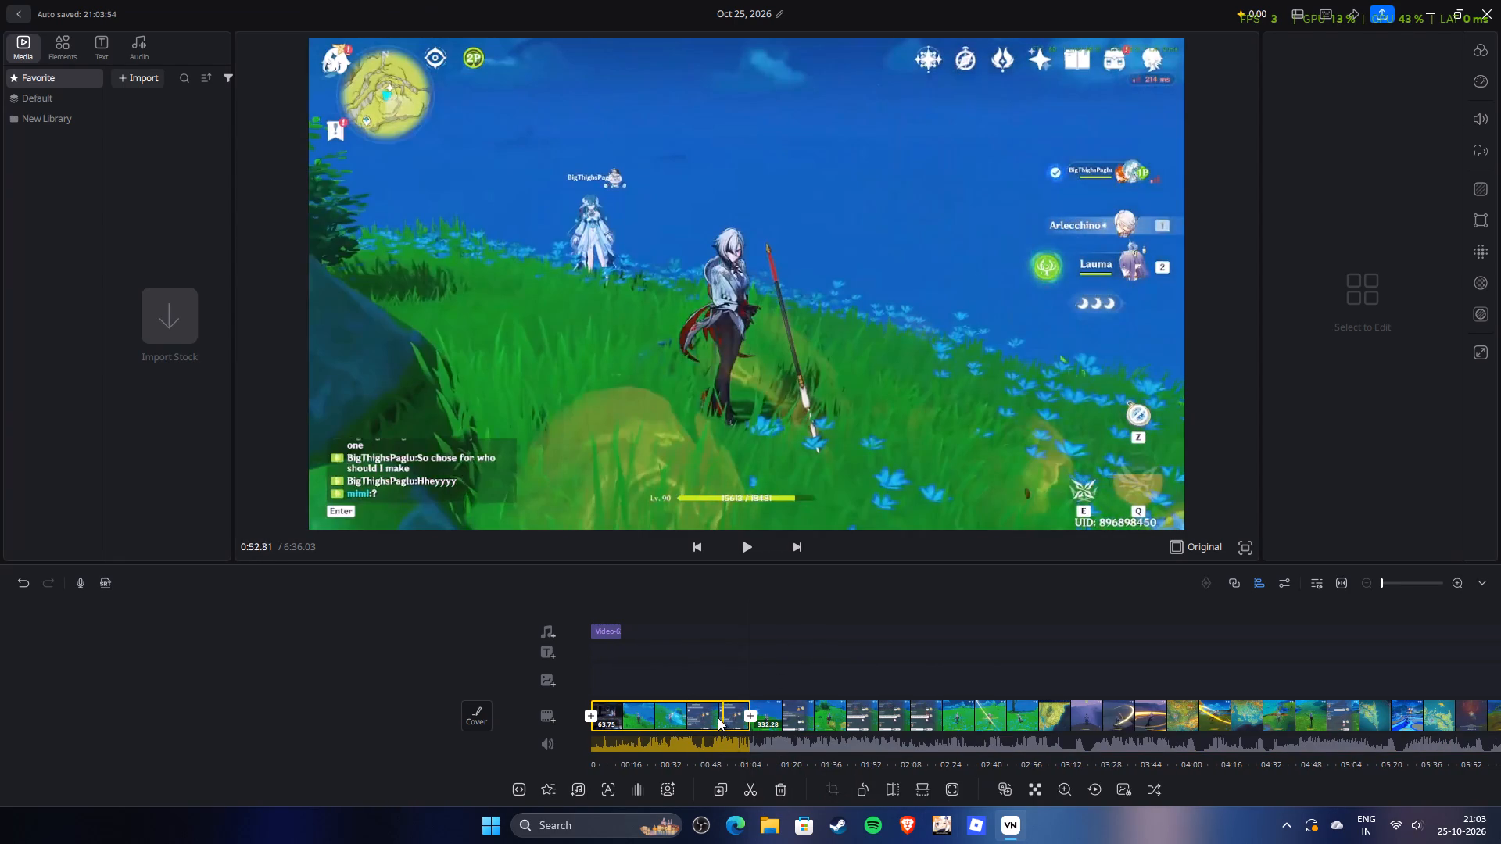
Delete the part of the recording before the split.
{"action": "left_click", "coordinate": [722, 713]}
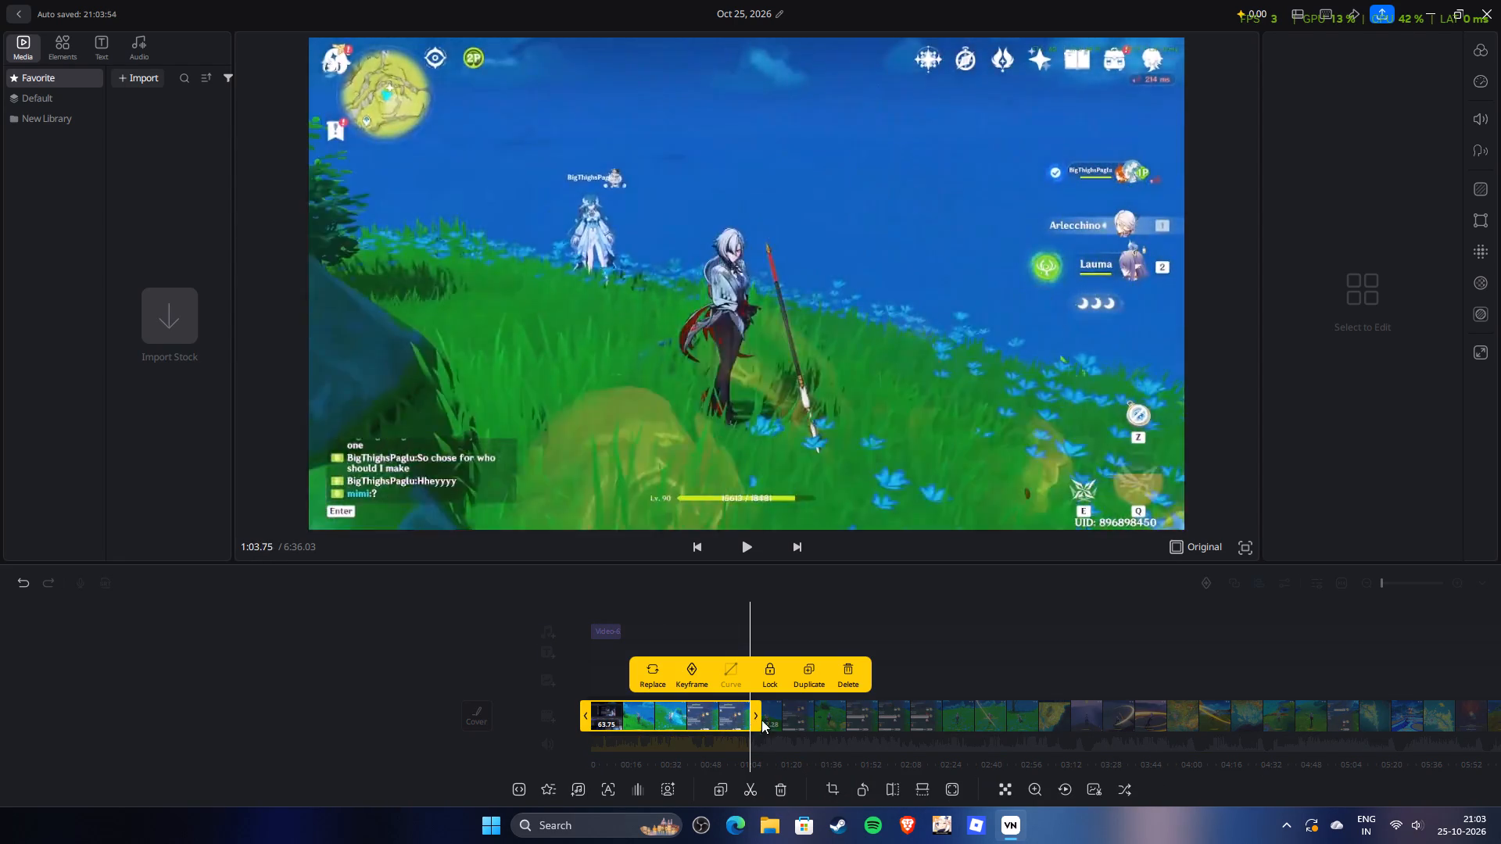
{"action": "left_click", "coordinate": [855, 675]}
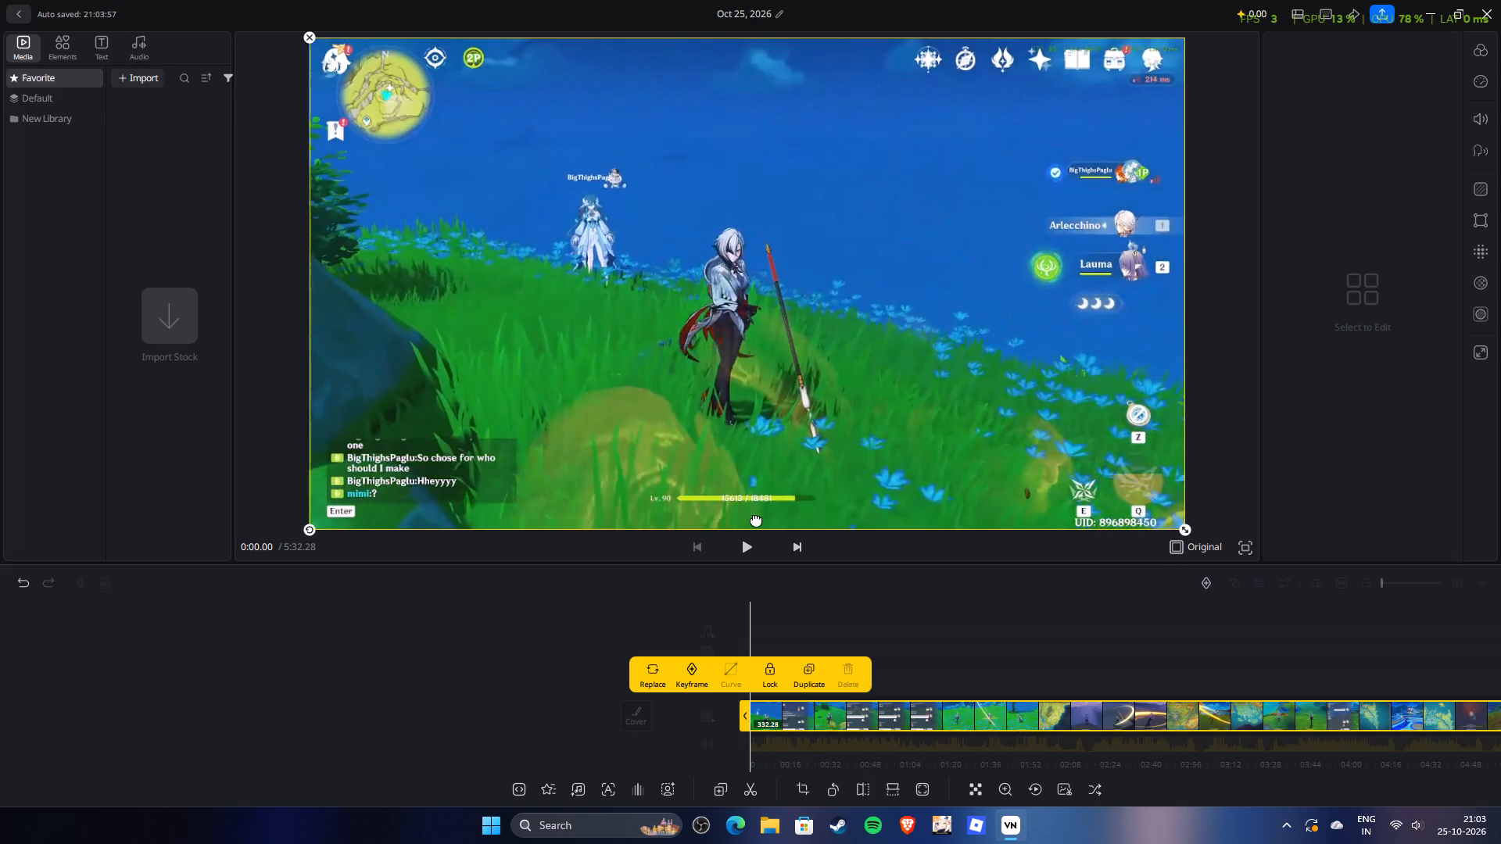
Play the trimmed recording from its new start and scrub through its first minute to check the cut.
{"action": "left_click", "coordinate": [756, 538]}
{"action": "left_click", "coordinate": [801, 618]}
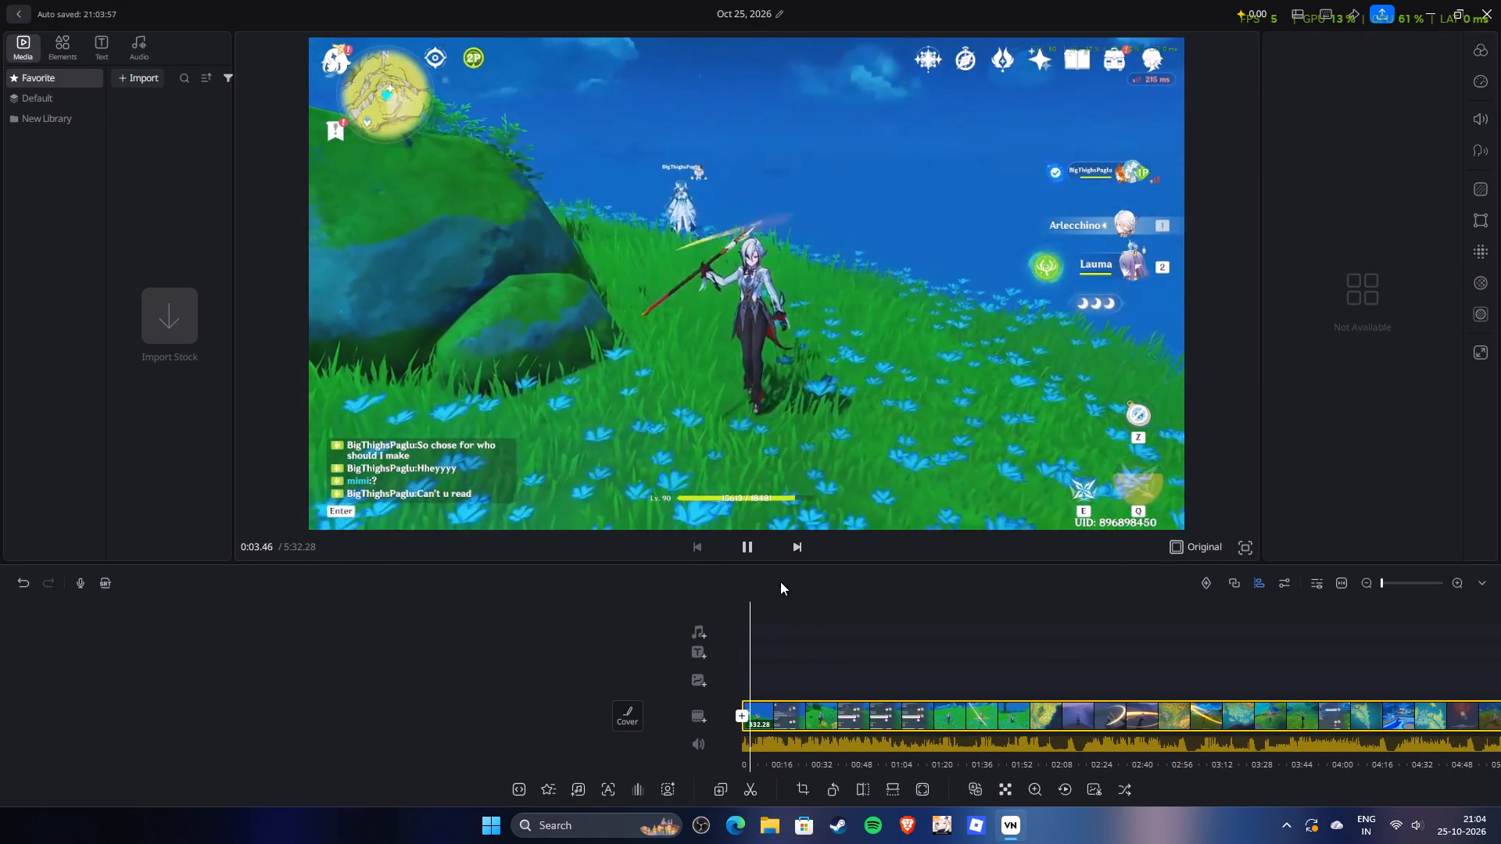
{"action": "left_click_drag", "start_coordinate": [779, 638], "coordinate": [907, 634]}
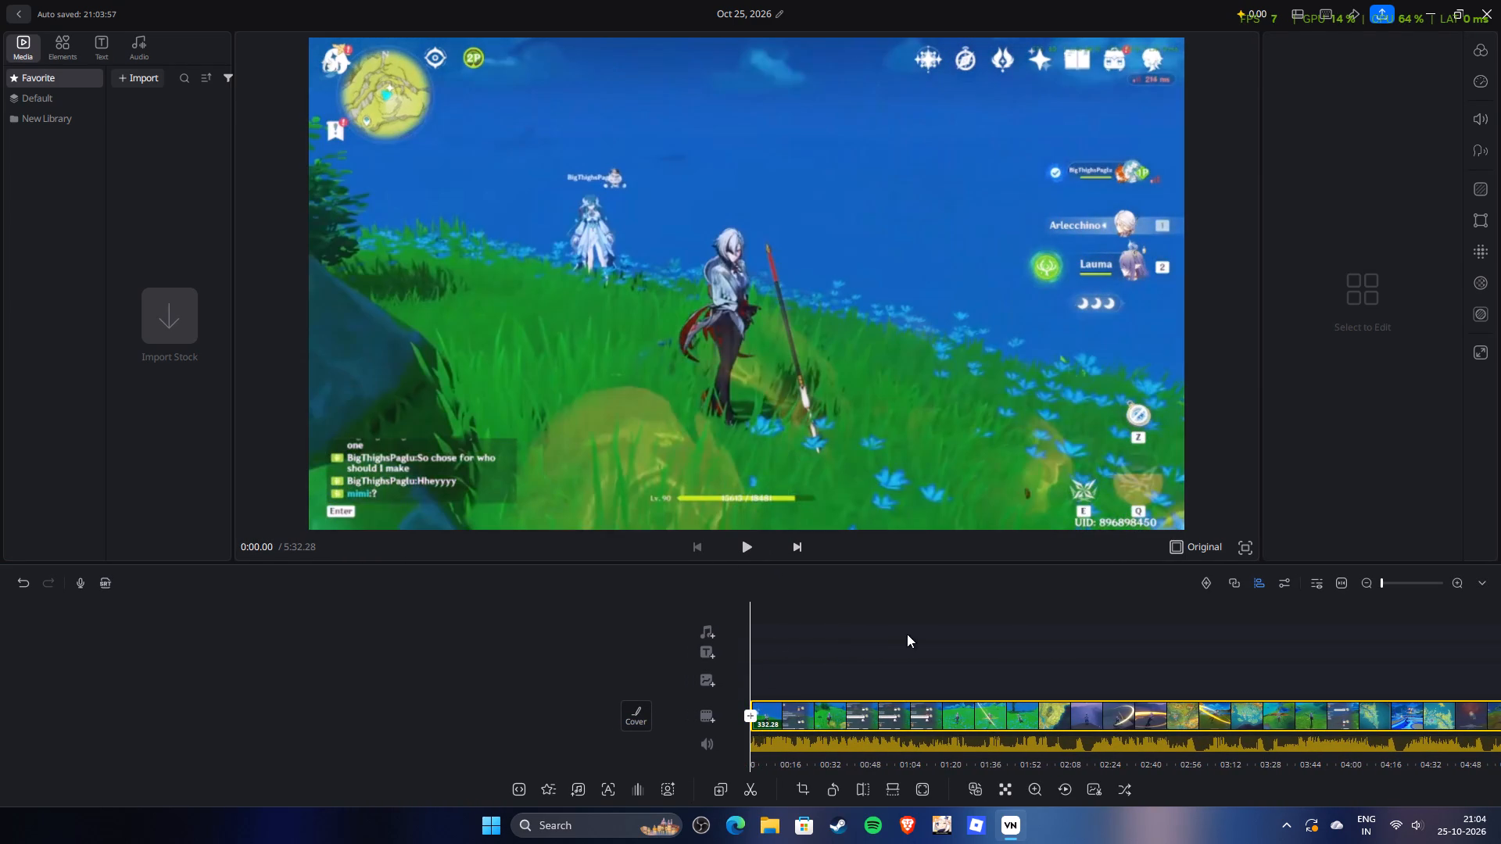
{"action": "left_click_drag", "start_coordinate": [907, 634], "coordinate": [792, 654]}
{"action": "left_click_drag", "start_coordinate": [797, 646], "coordinate": [856, 654]}
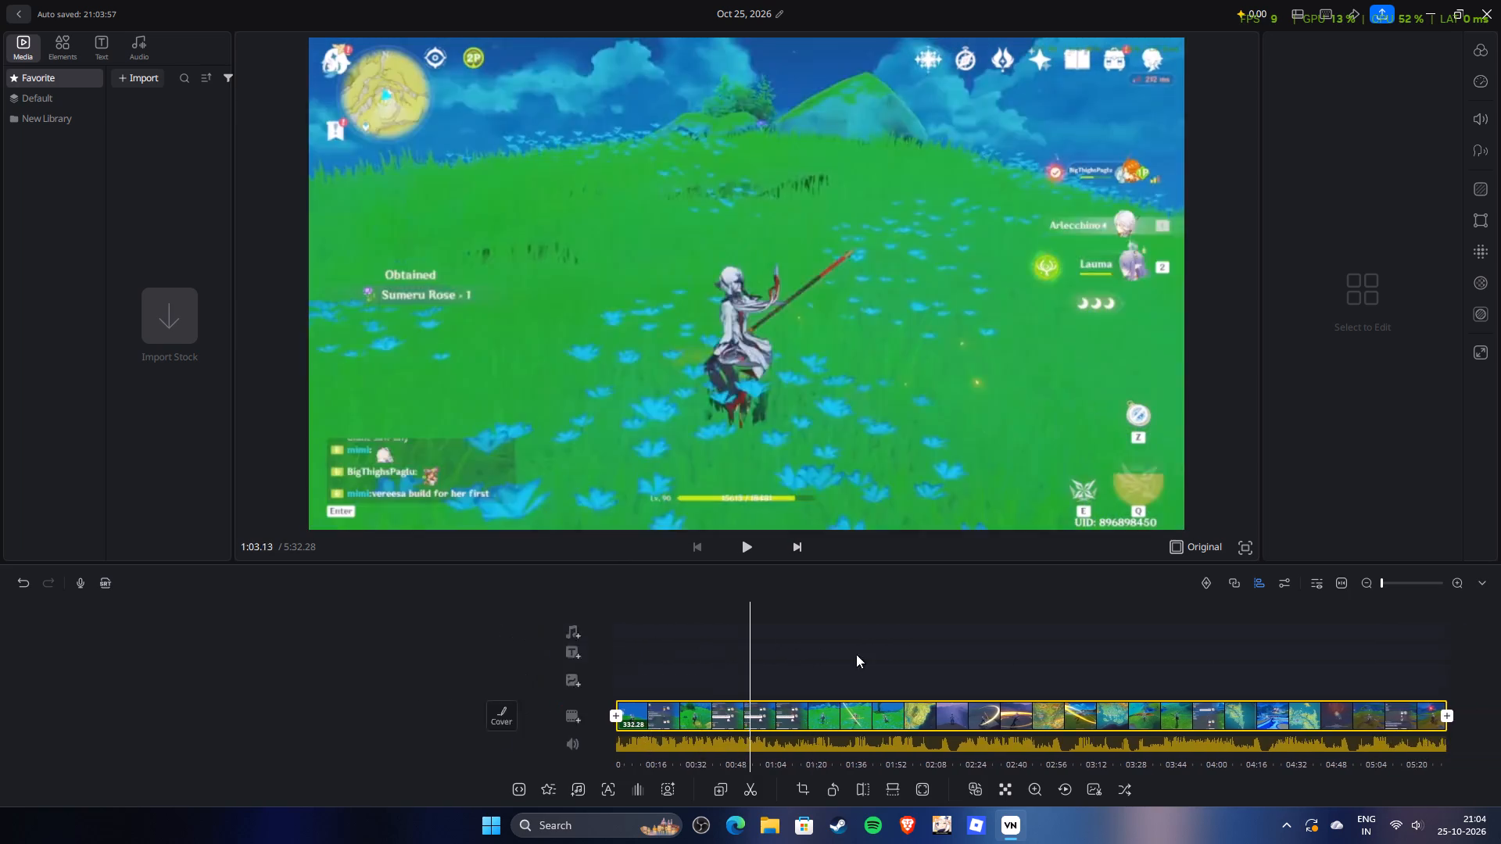
{"action": "left_click_drag", "start_coordinate": [856, 654], "coordinate": [1170, 654]}
{"action": "key", "text": "space"}
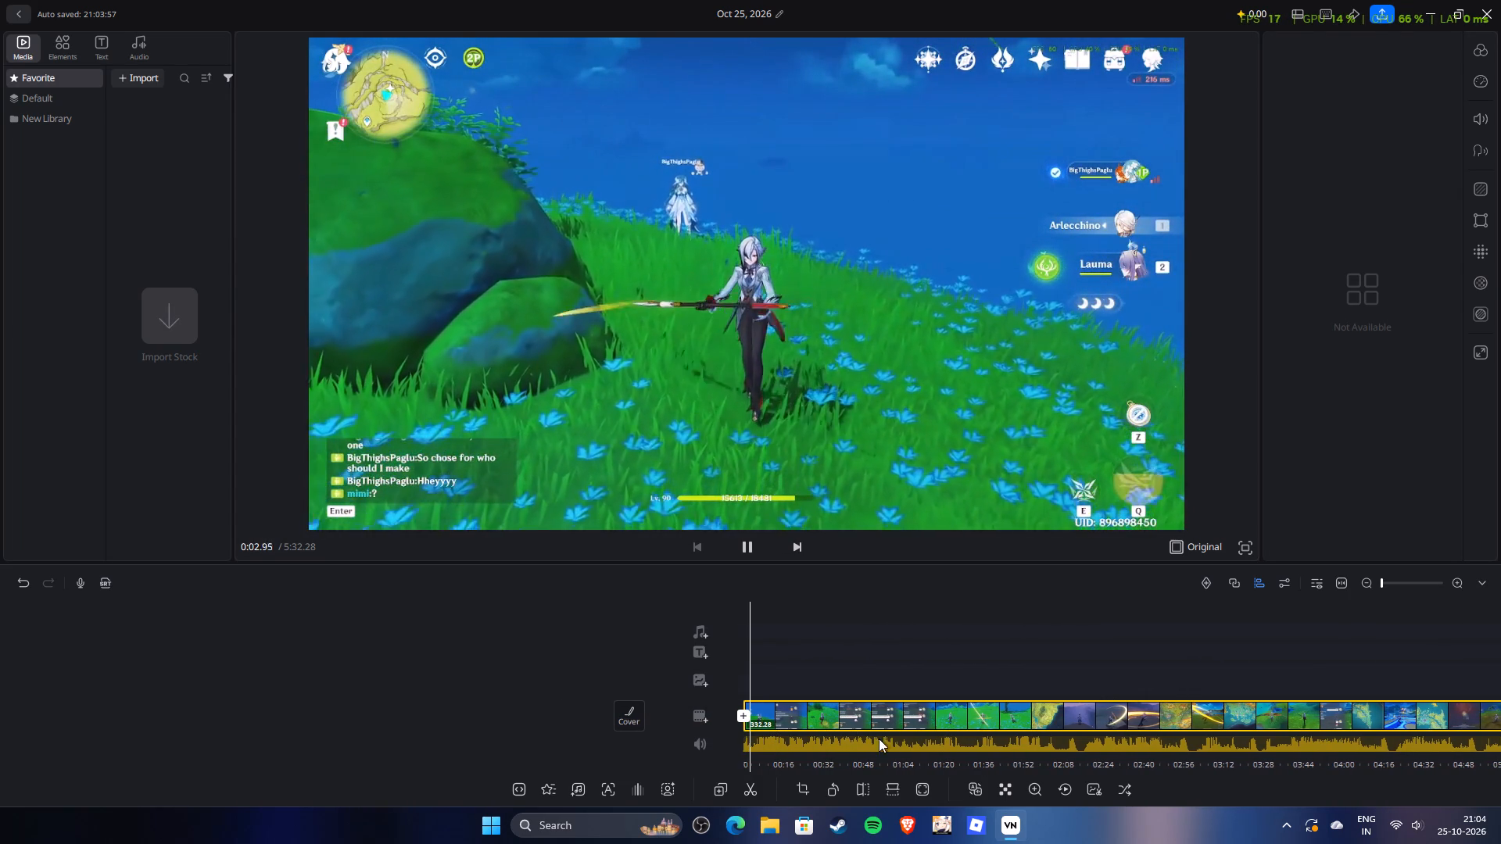
Add the audio of Video-62530 to the music track at 0:00.
{"action": "left_click_drag", "start_coordinate": [808, 653], "coordinate": [941, 646]}
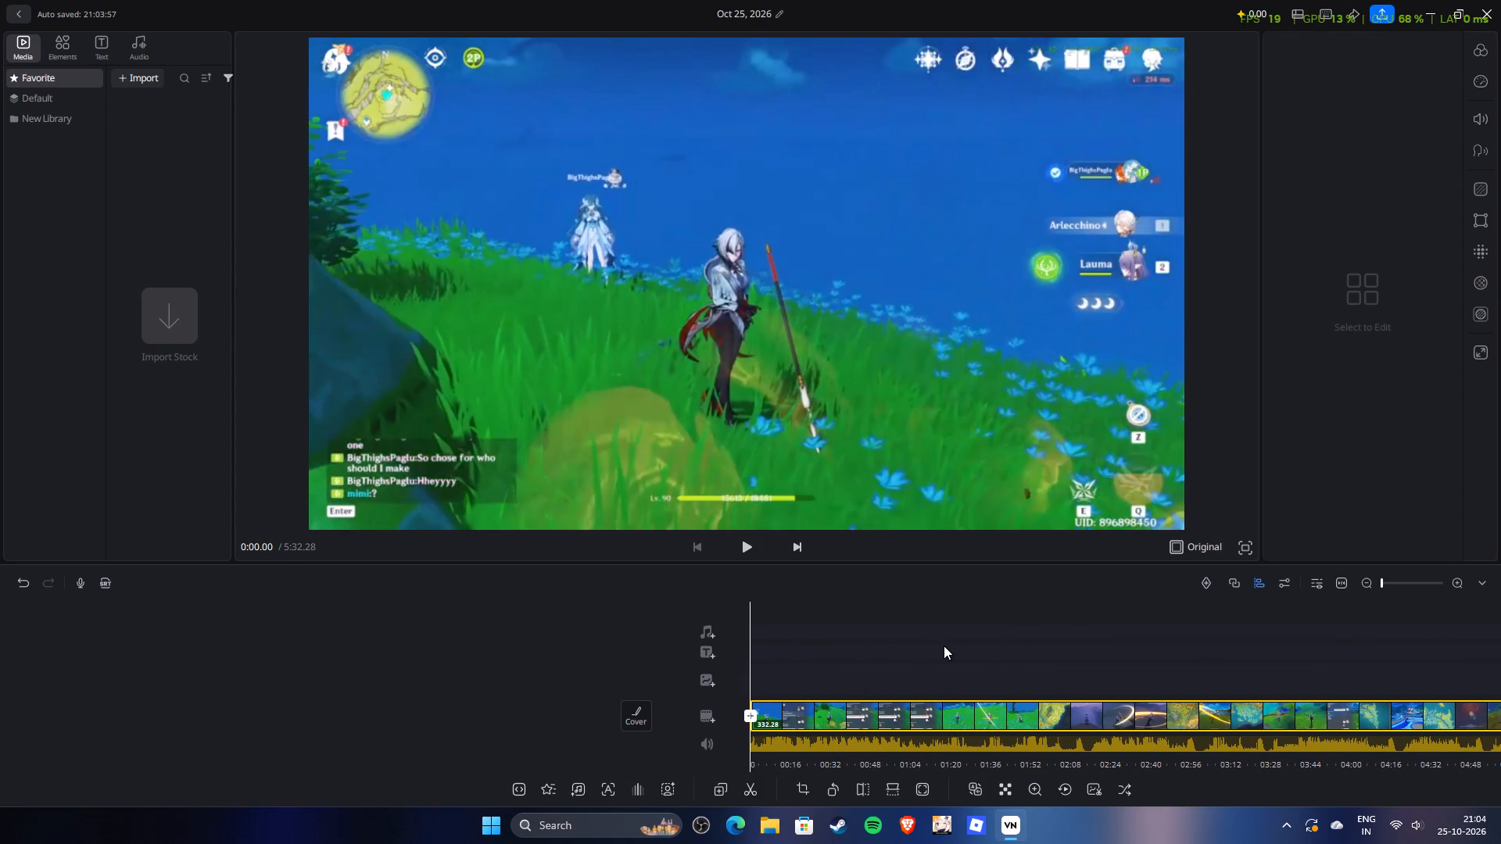
{"action": "left_click", "coordinate": [704, 627]}
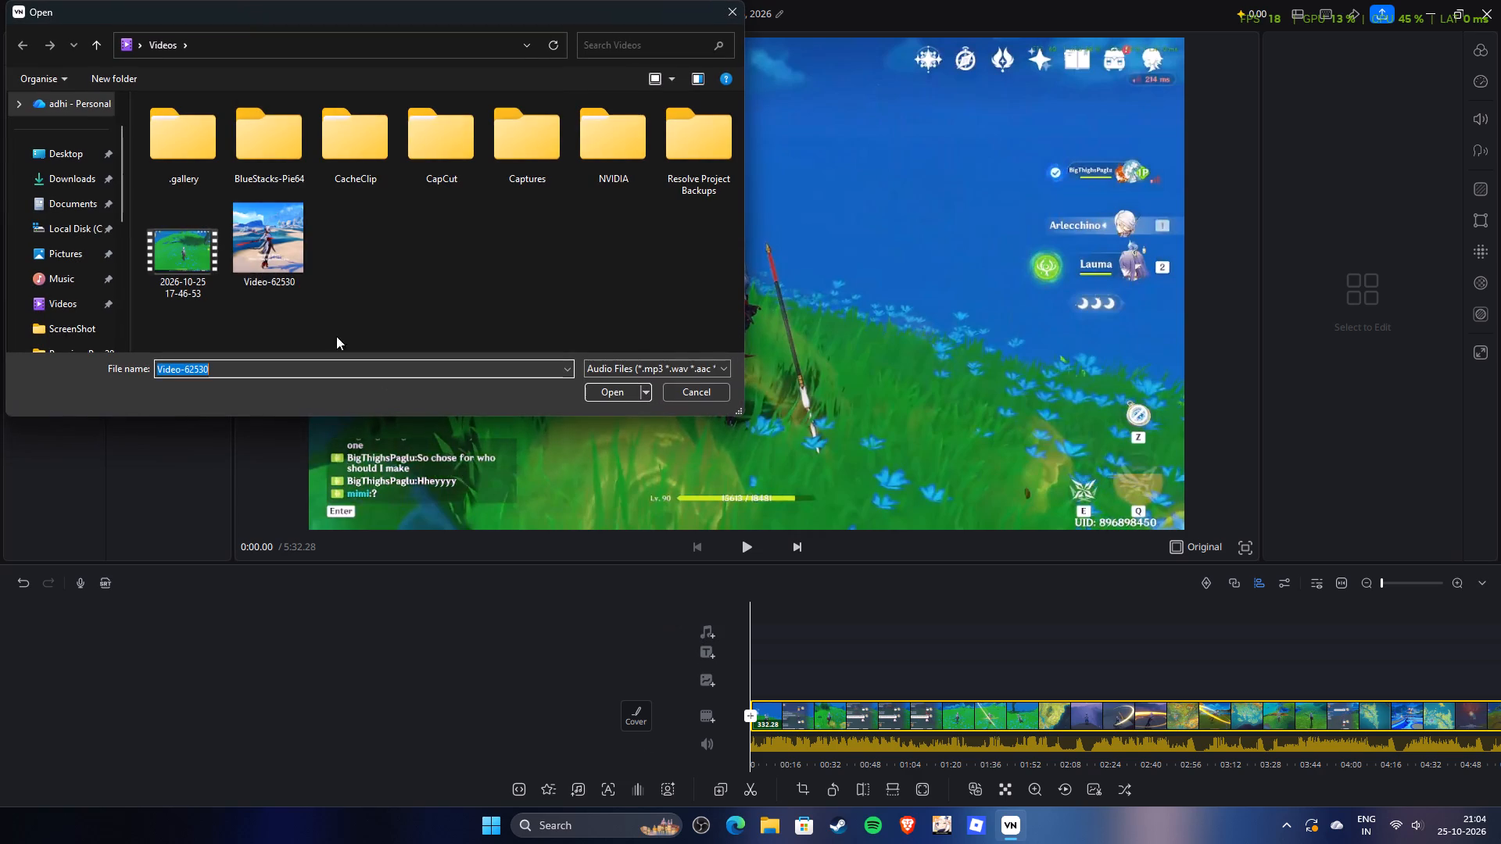
{"action": "left_click", "coordinate": [249, 252]}
{"action": "double_click", "coordinate": [286, 252]}
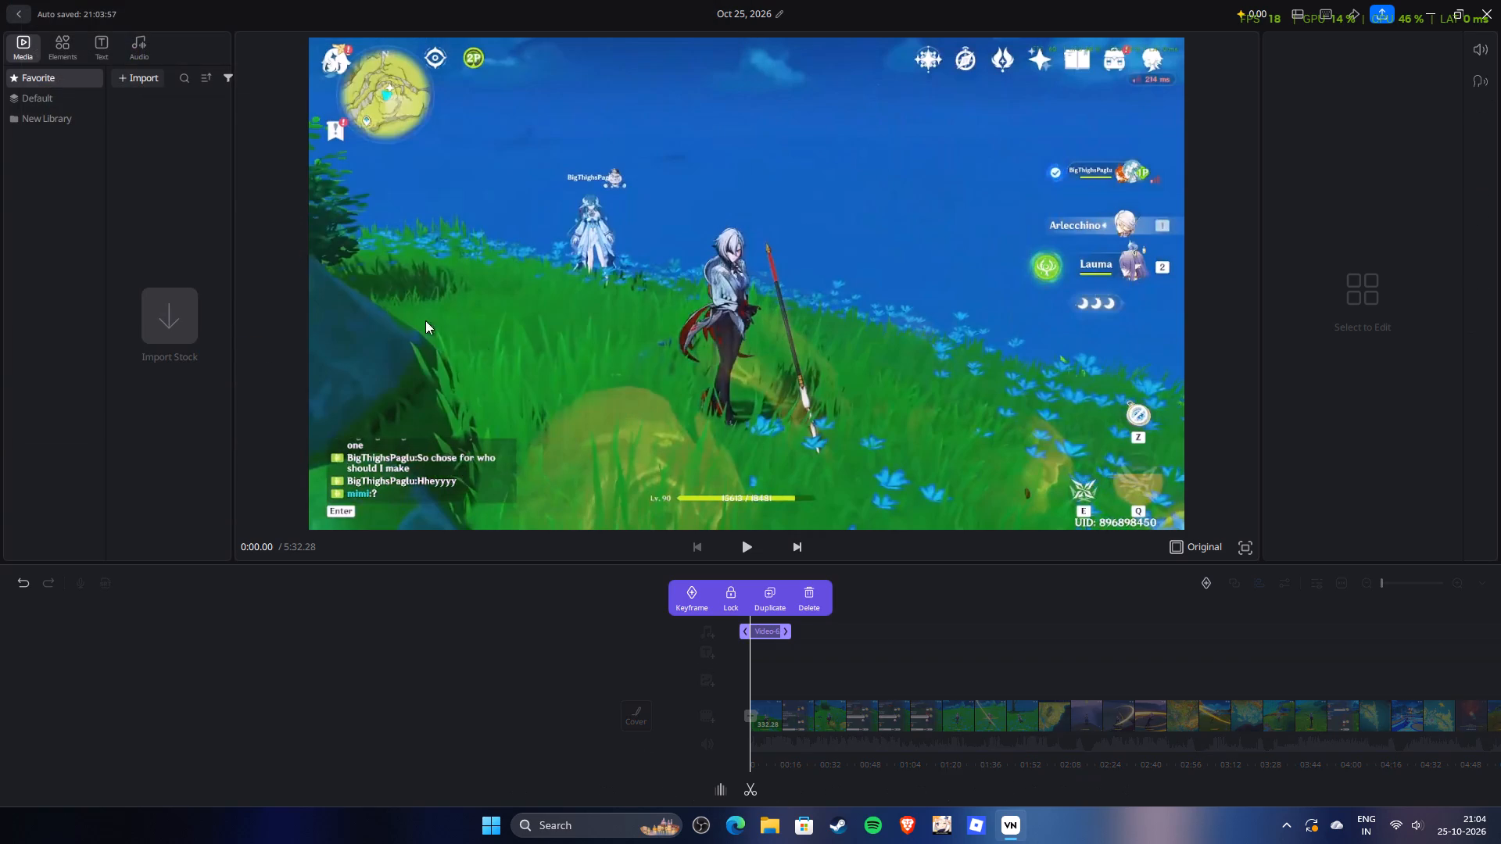
{"action": "left_click", "coordinate": [903, 645]}
Play the opening seconds twice from 0:00 to check the re-added audio against the trimmed footage.
{"action": "key", "text": "space"}
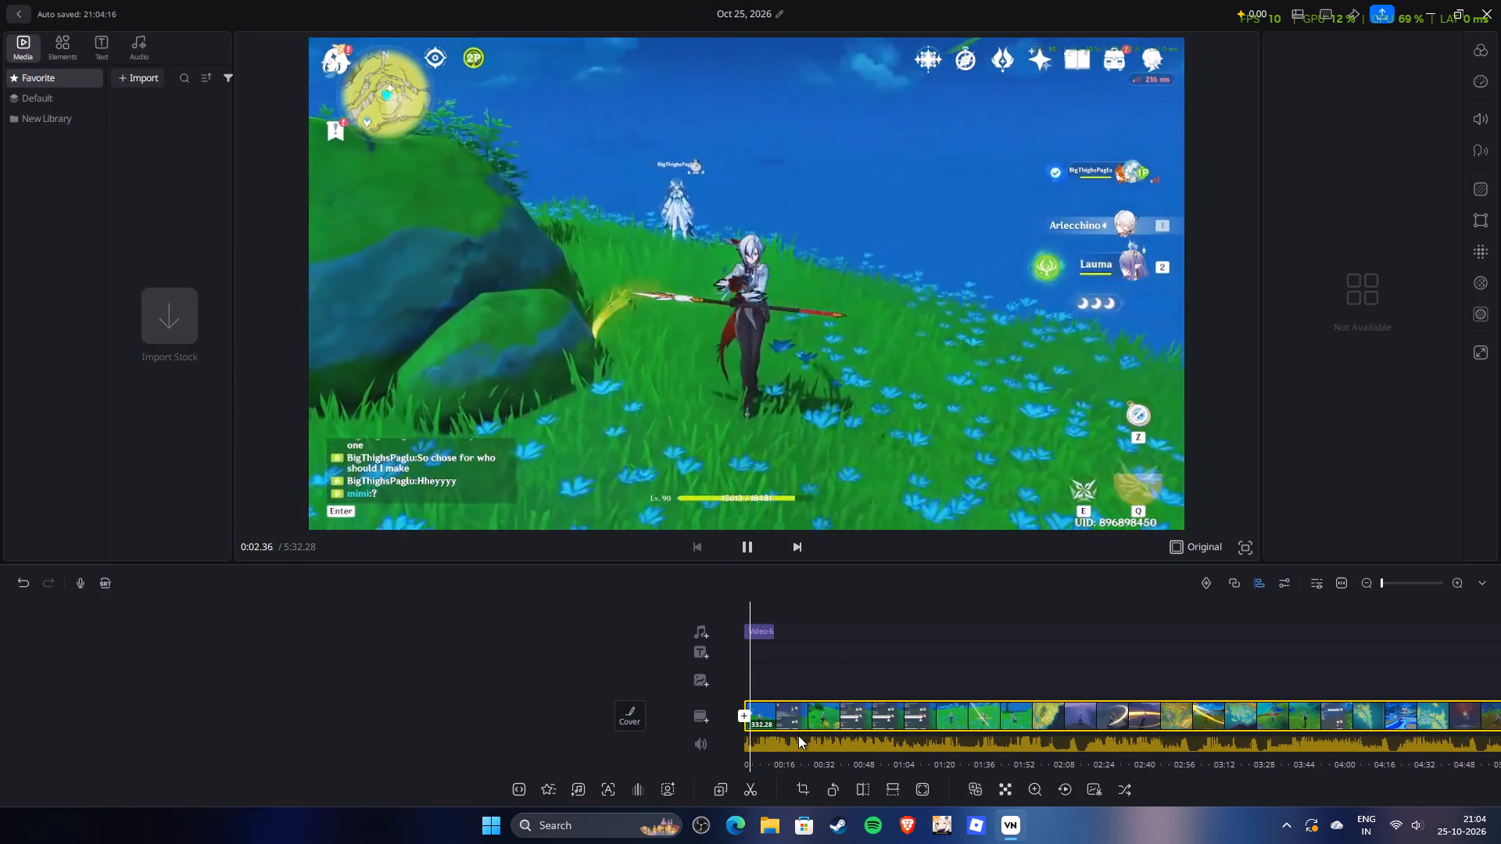
{"action": "key", "text": "space"}
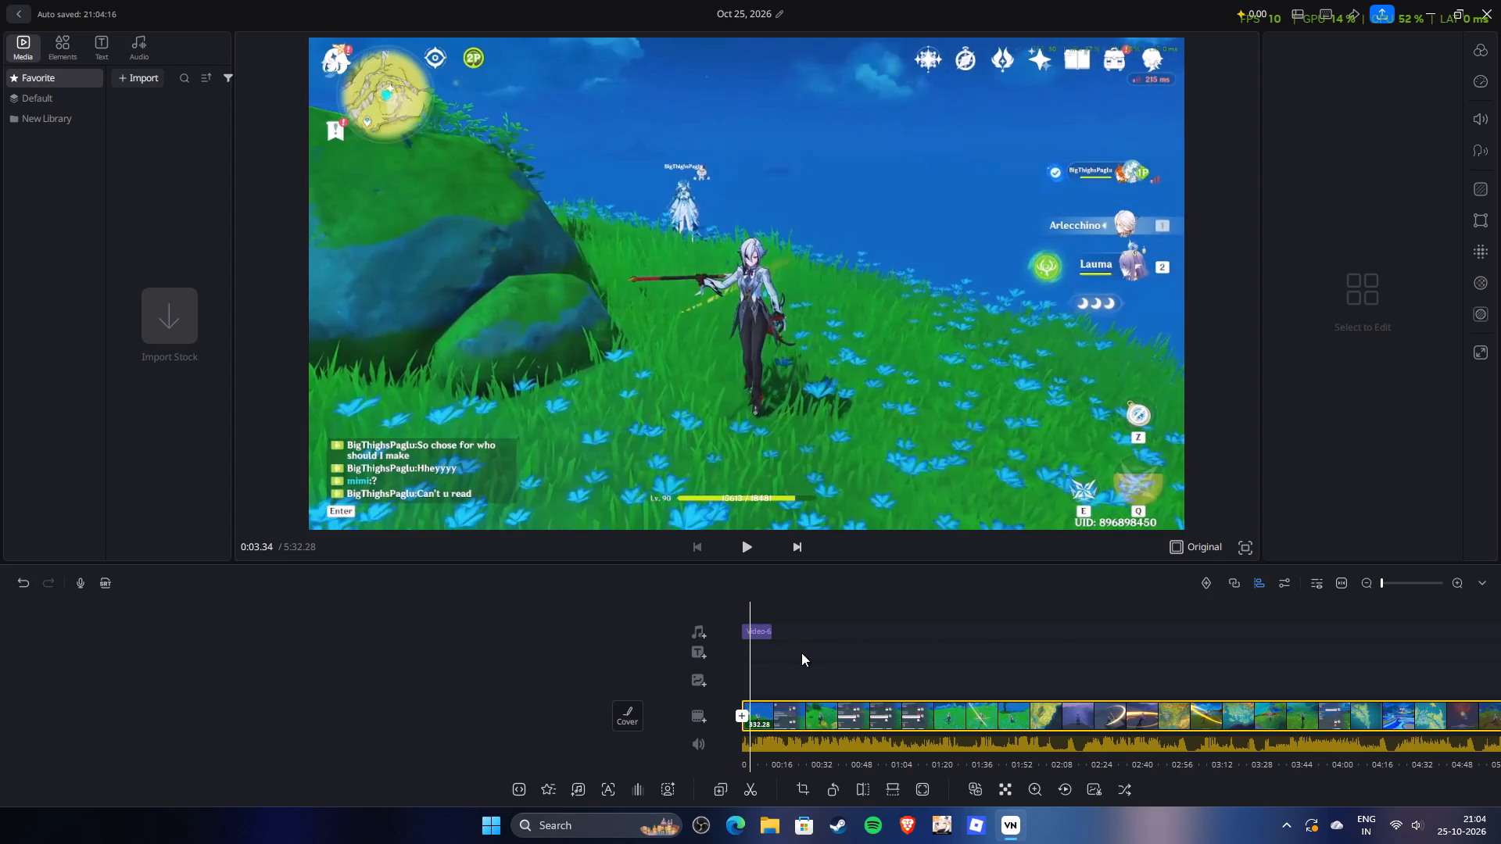
{"action": "left_click_drag", "start_coordinate": [805, 646], "coordinate": [888, 644]}
{"action": "key", "text": "space"}
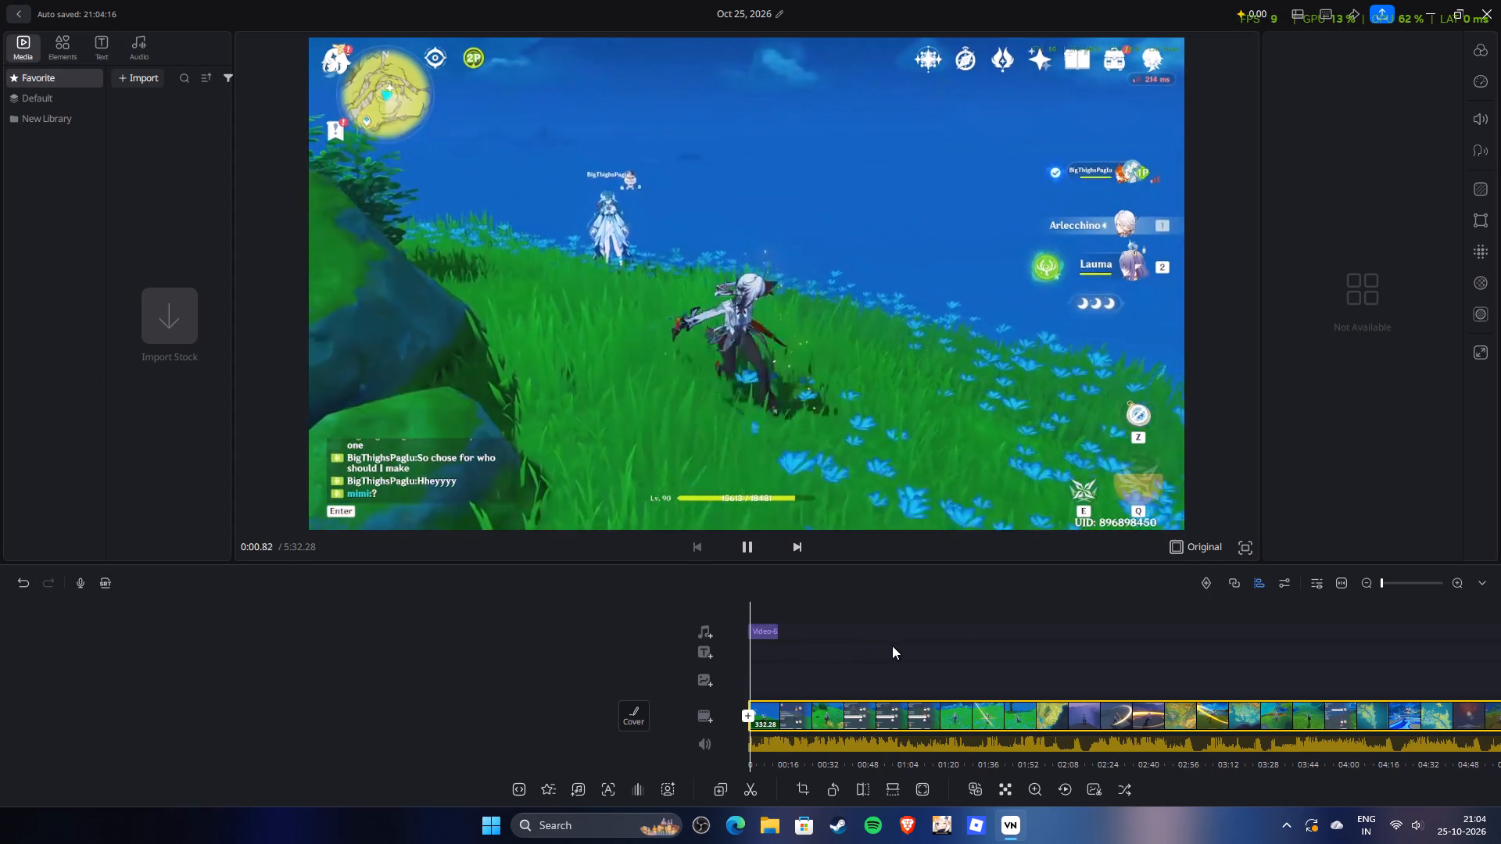
{"action": "key", "text": "space"}
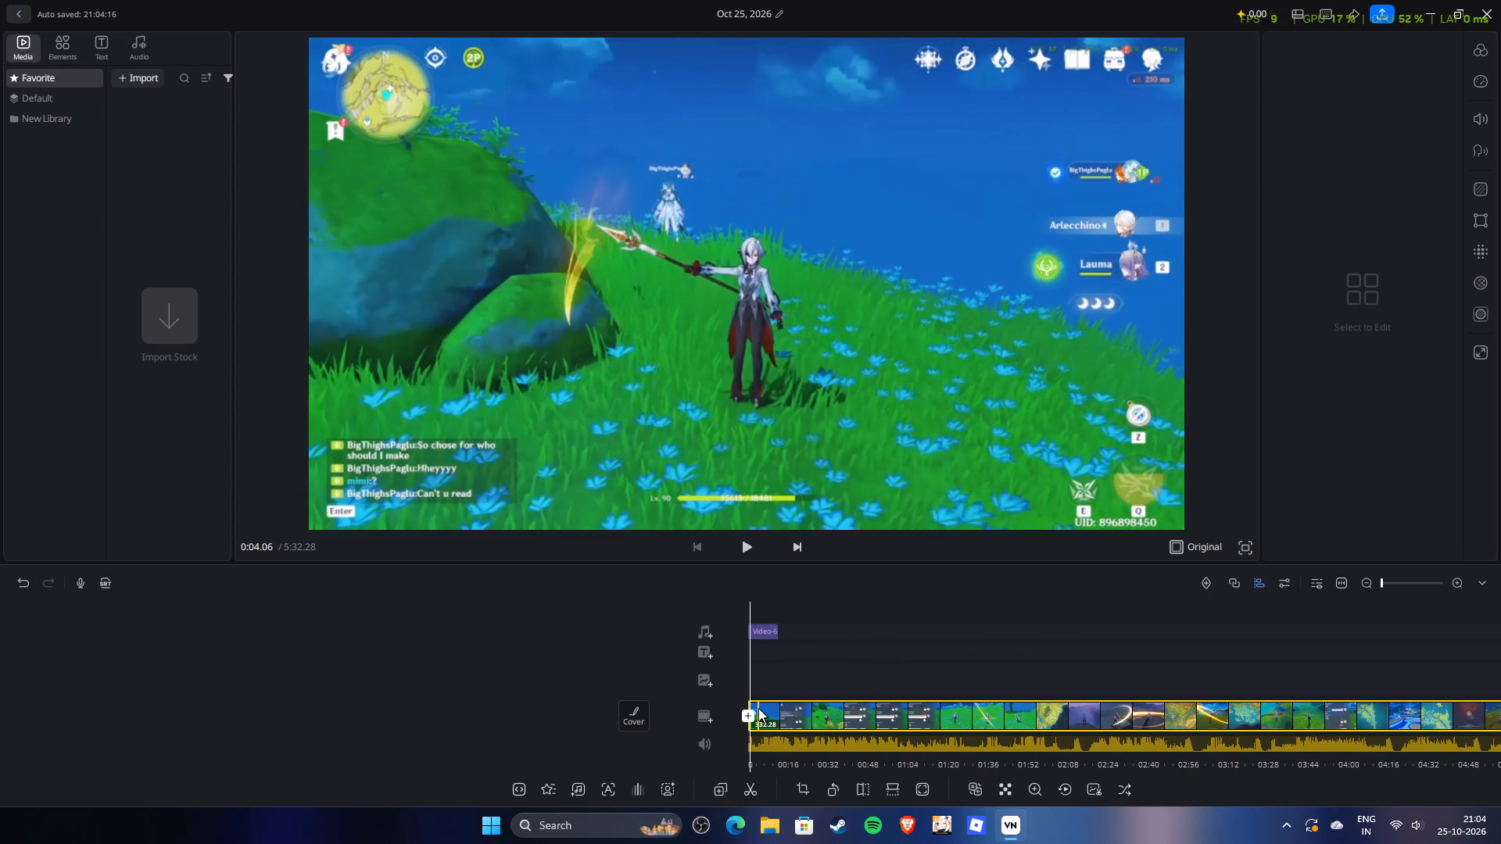
Magnify the timeline to examine the audio clip and the footage beneath it in detail near 0:01.
{"action": "left_click", "coordinate": [758, 708]}
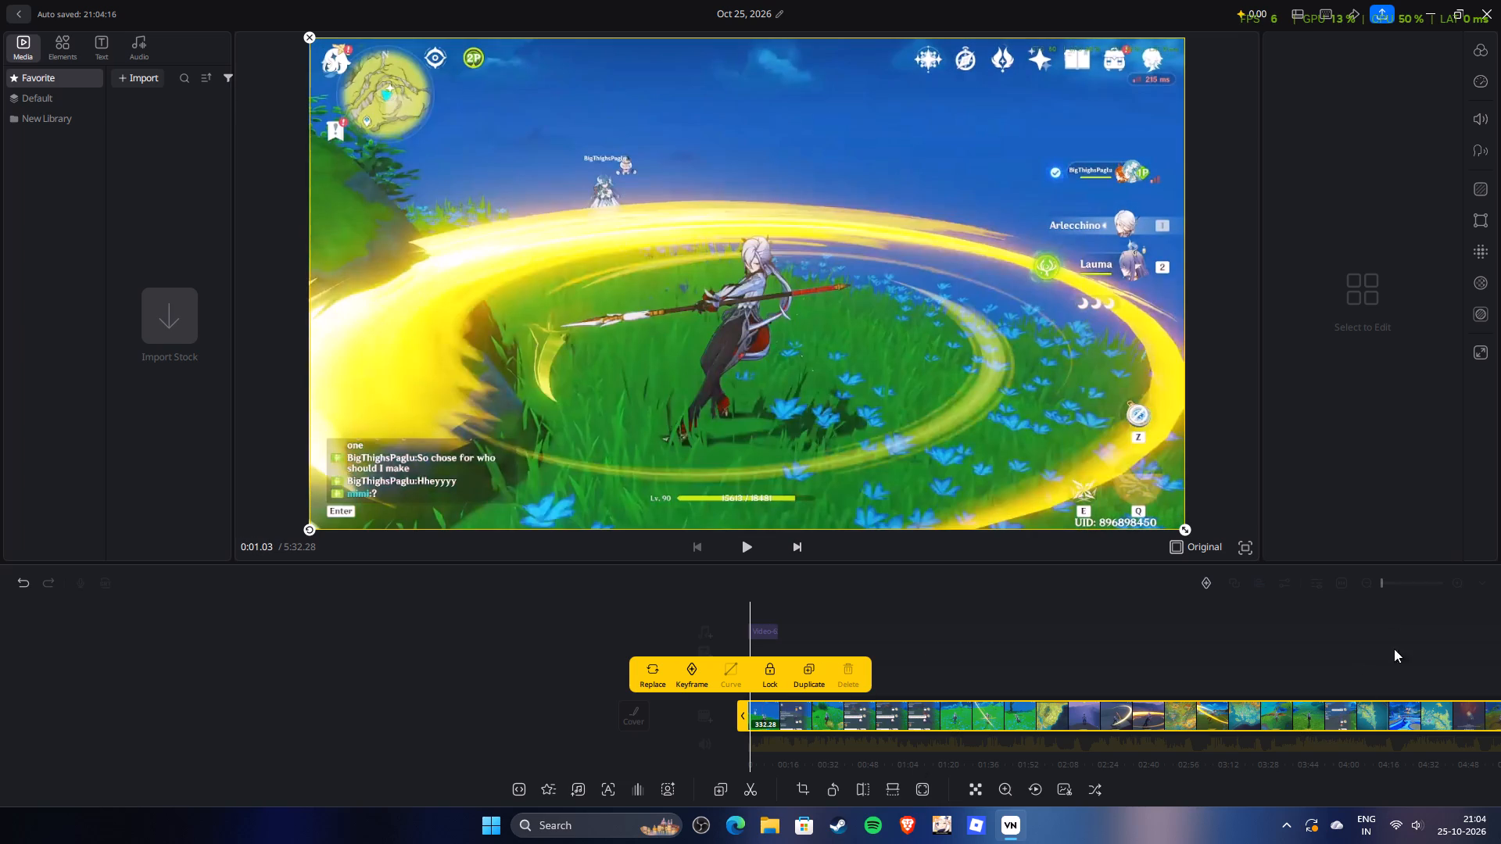
{"action": "left_click", "coordinate": [1383, 586]}
{"action": "left_click", "coordinate": [1384, 585]}
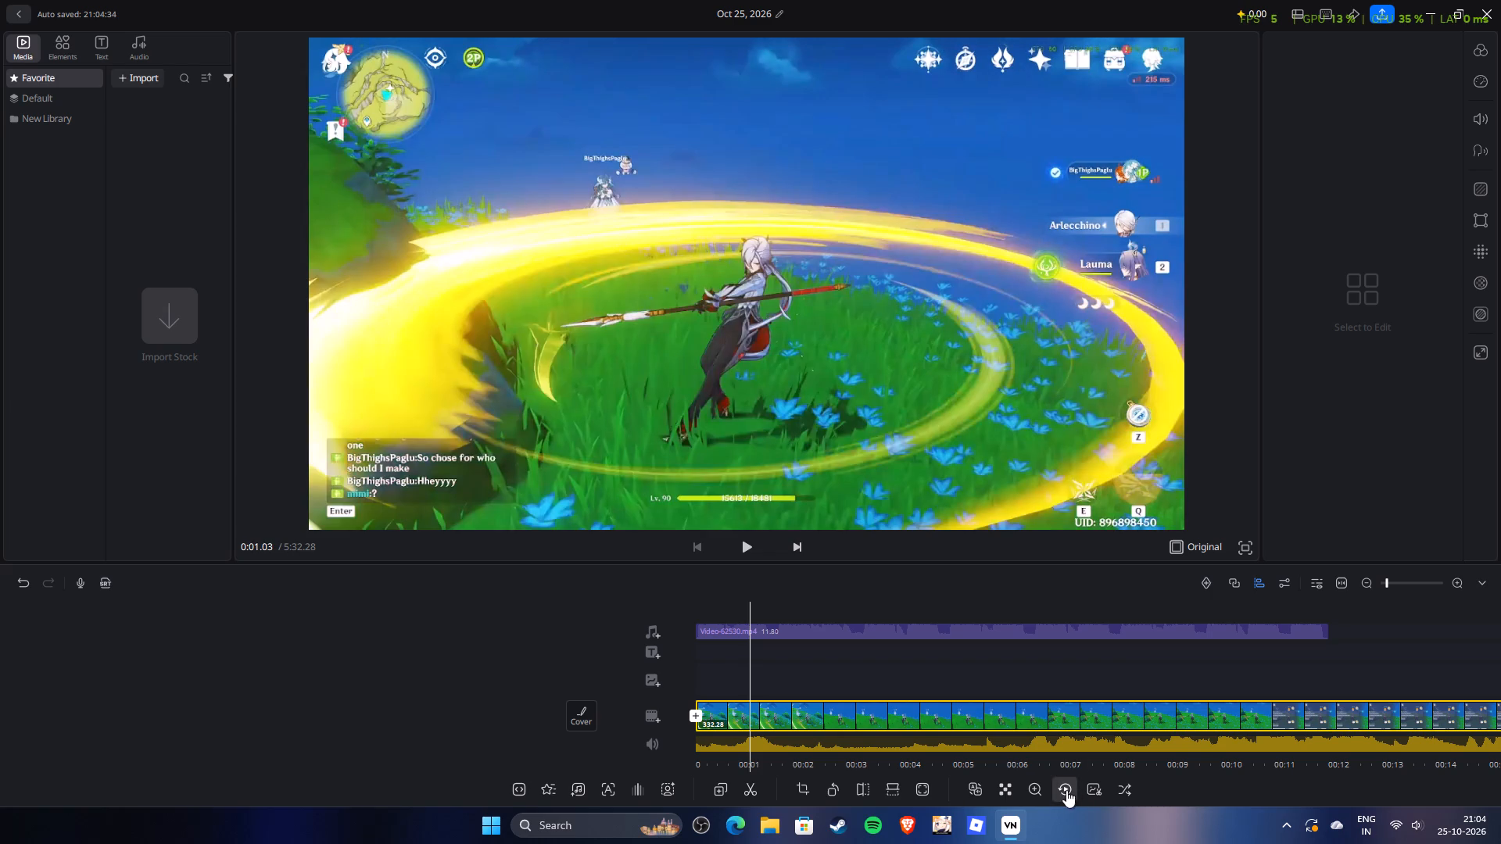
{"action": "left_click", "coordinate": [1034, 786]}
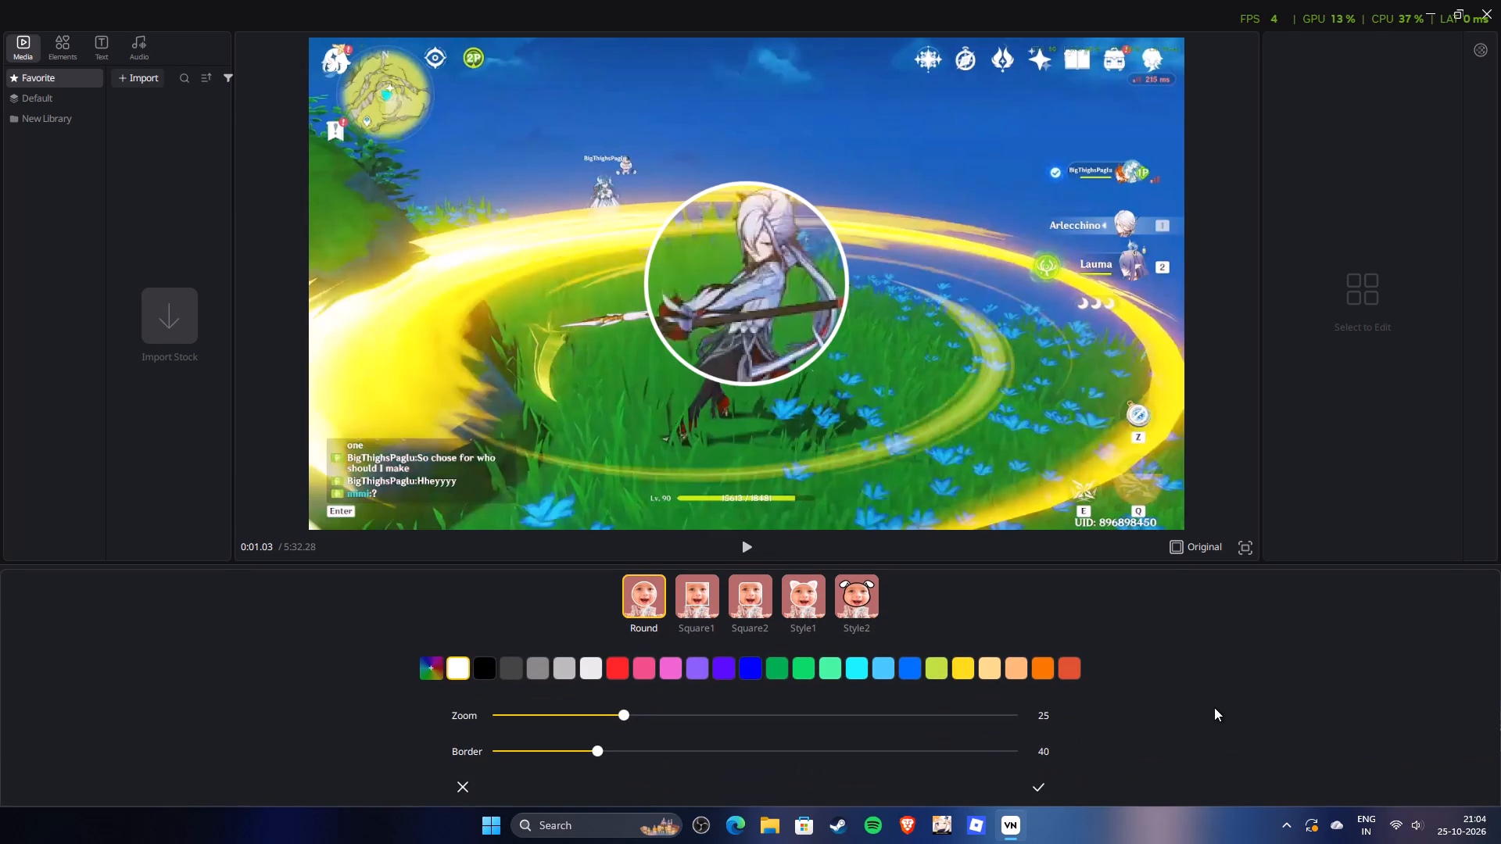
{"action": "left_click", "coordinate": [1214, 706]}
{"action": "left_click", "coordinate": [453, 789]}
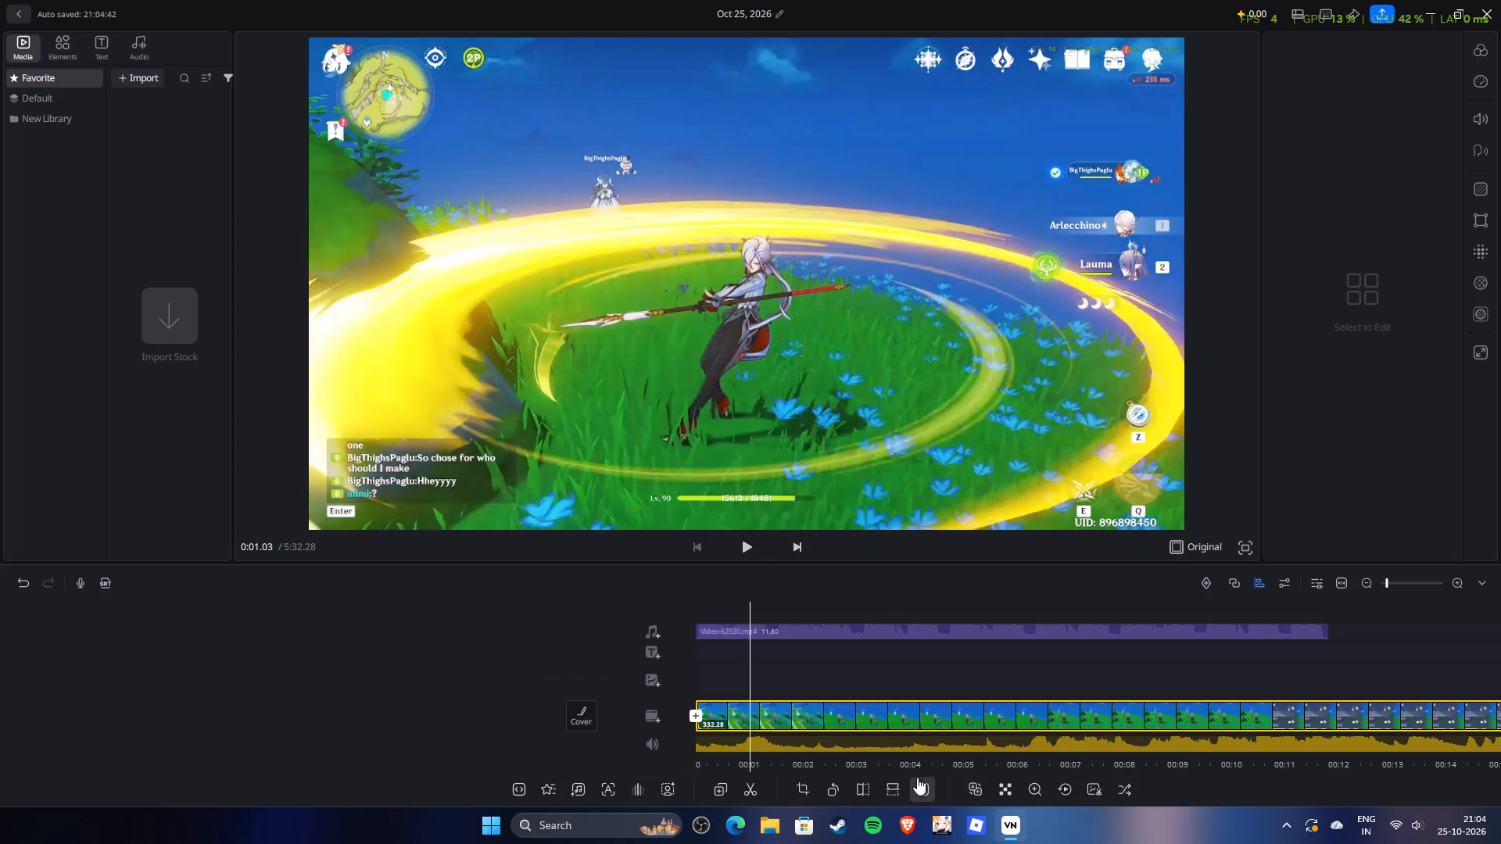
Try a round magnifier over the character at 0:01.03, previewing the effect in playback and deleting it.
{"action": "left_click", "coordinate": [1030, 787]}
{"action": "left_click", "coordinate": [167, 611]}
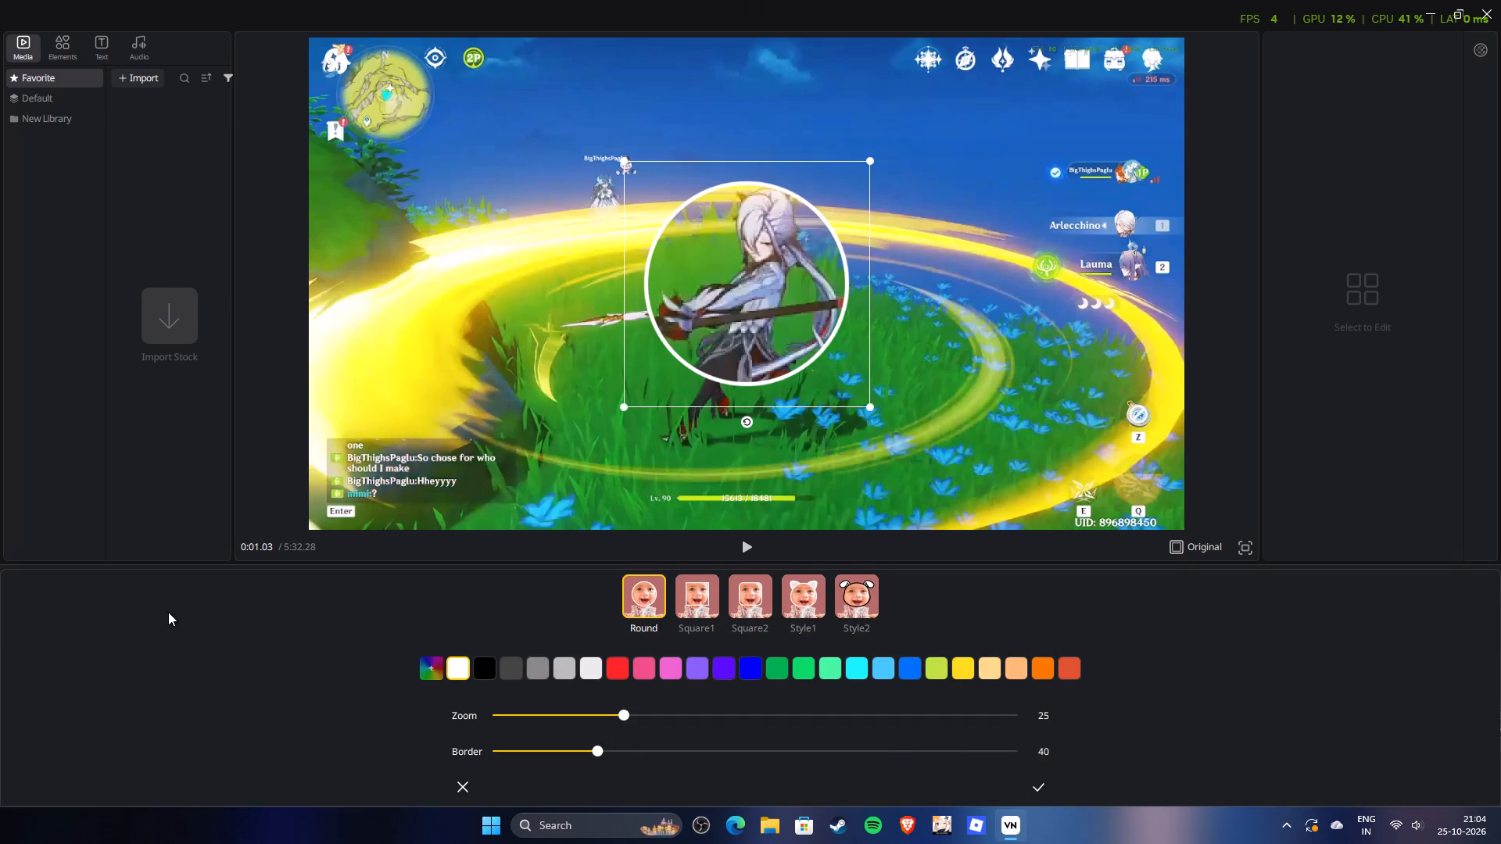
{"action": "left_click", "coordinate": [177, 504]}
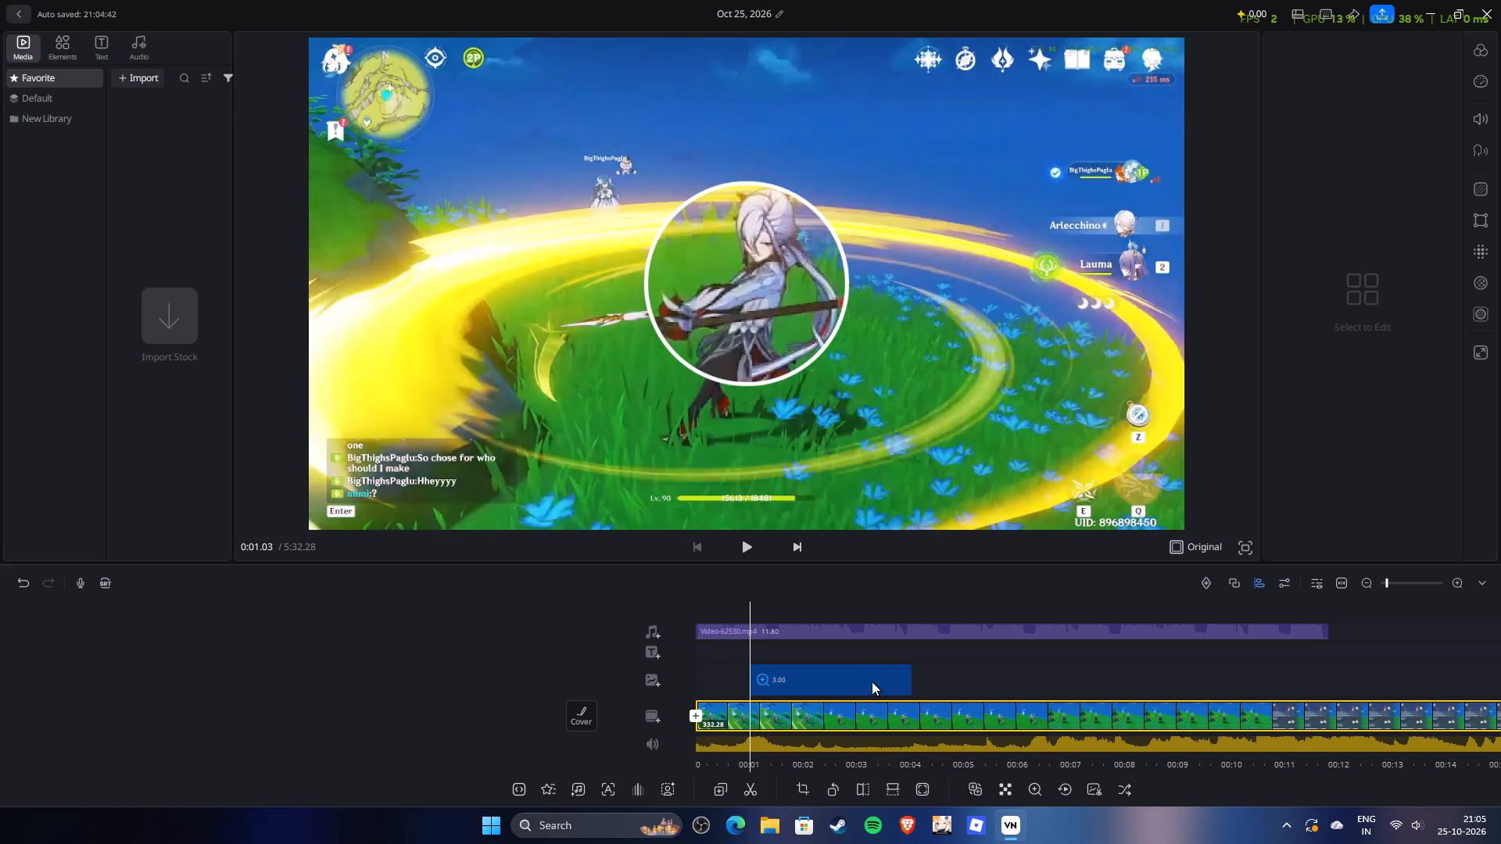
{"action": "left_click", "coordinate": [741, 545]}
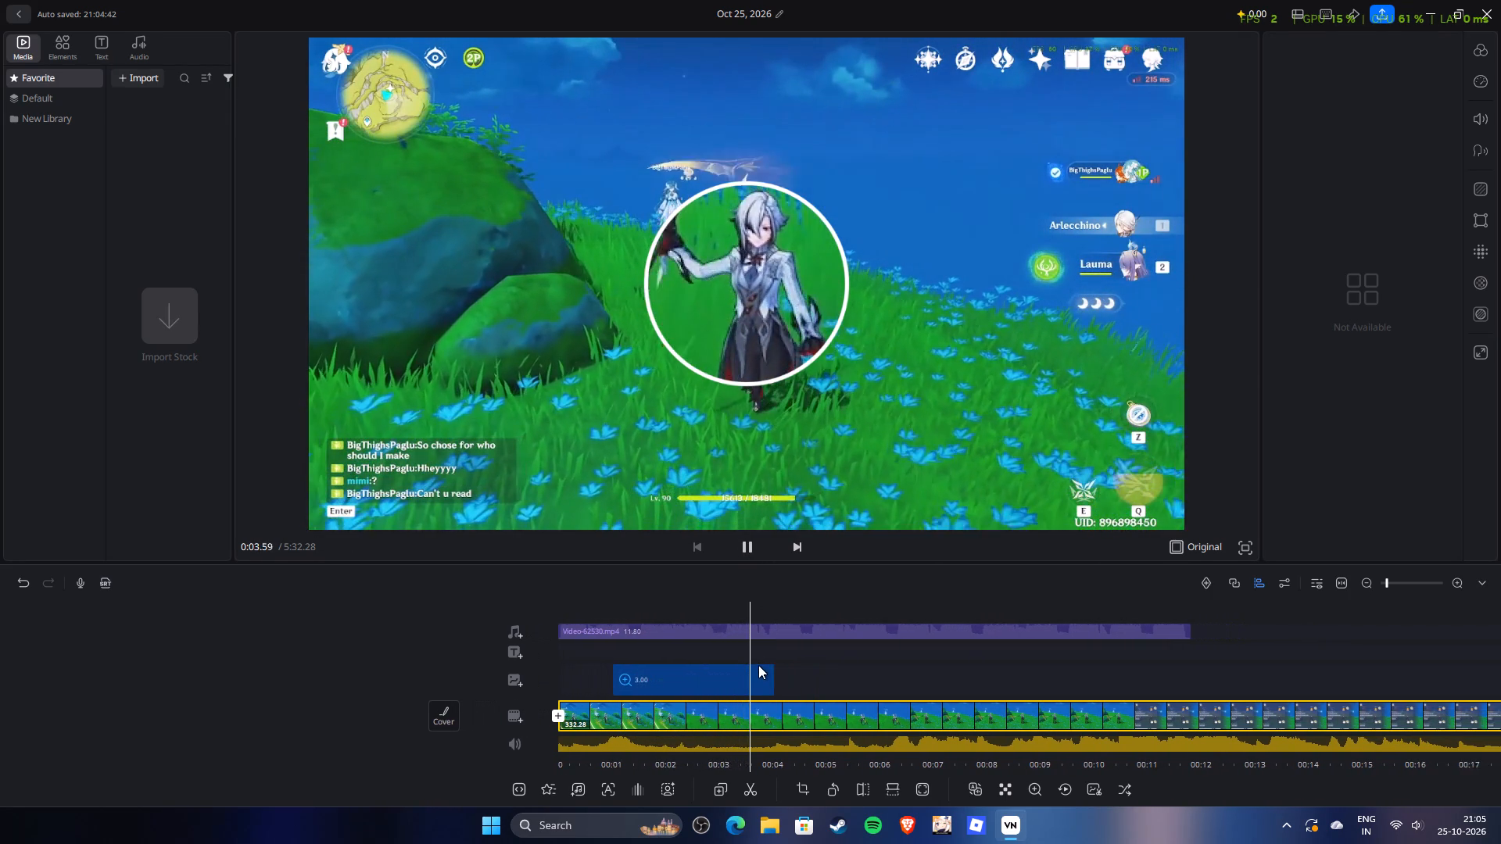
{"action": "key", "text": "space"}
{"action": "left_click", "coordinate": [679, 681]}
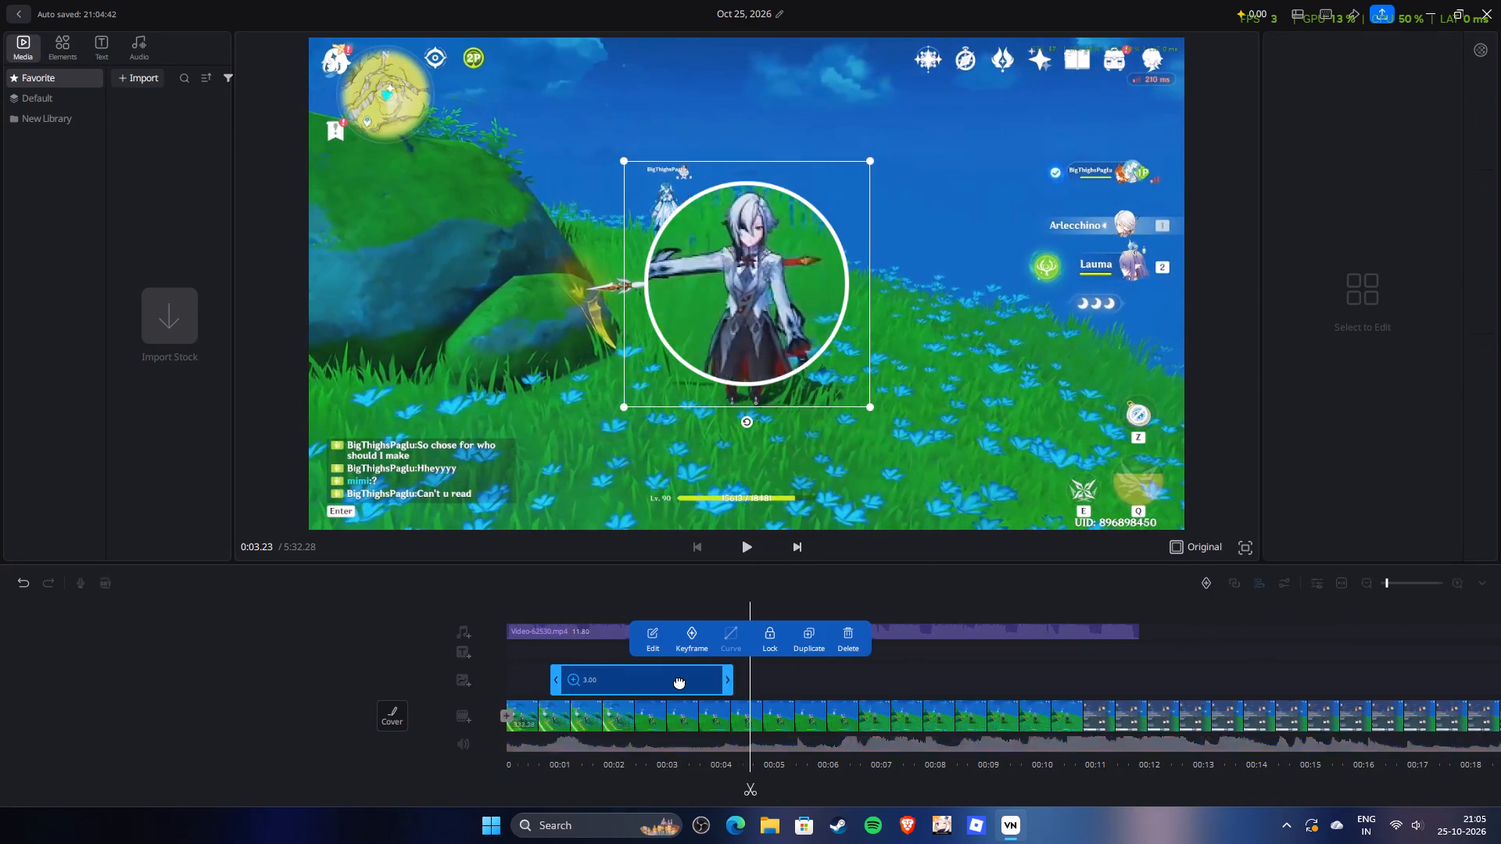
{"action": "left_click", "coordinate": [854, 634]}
Split the footage at 0:01.84 and delete the opening part before the cut.
{"action": "left_click_drag", "start_coordinate": [753, 671], "coordinate": [887, 664]}
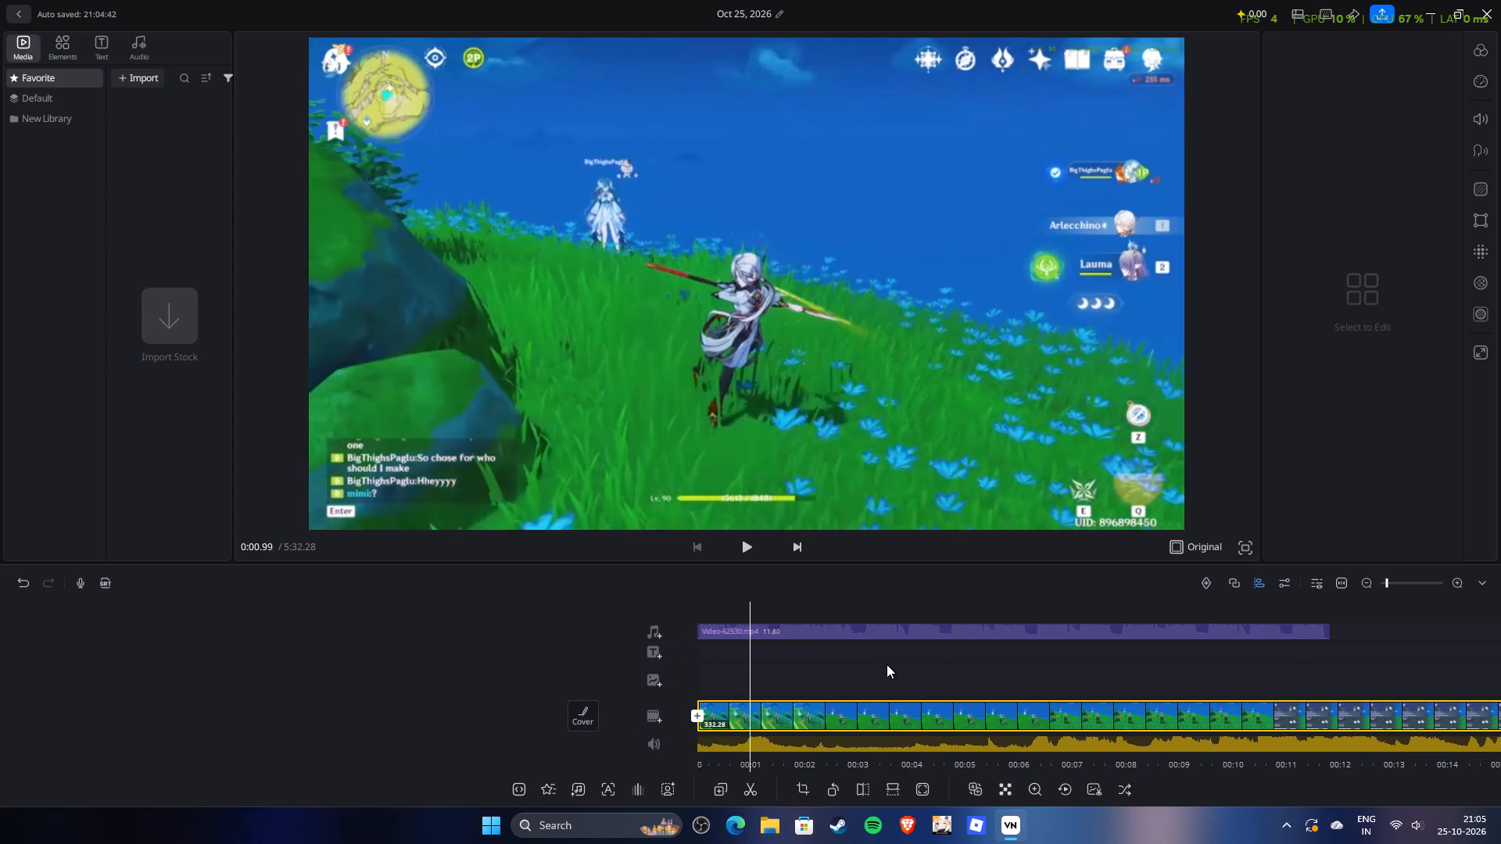
{"action": "left_click_drag", "start_coordinate": [887, 664], "coordinate": [841, 679]}
{"action": "left_click", "coordinate": [751, 786]}
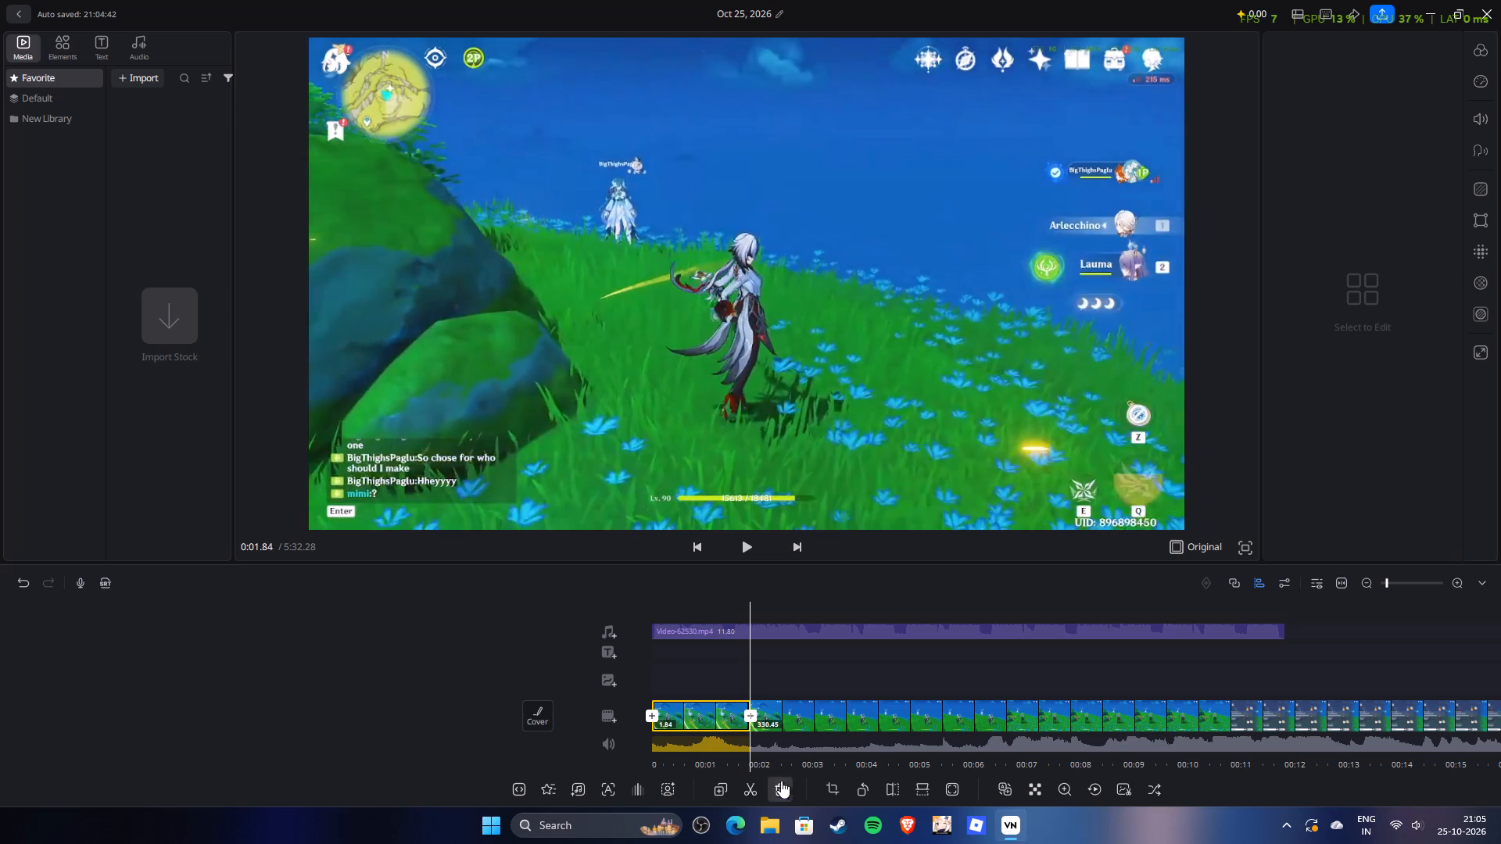
{"action": "left_click", "coordinate": [785, 789]}
Split the footage at about 0:03.06, just before the chat screen opens.
{"action": "left_click_drag", "start_coordinate": [754, 646], "coordinate": [694, 674]}
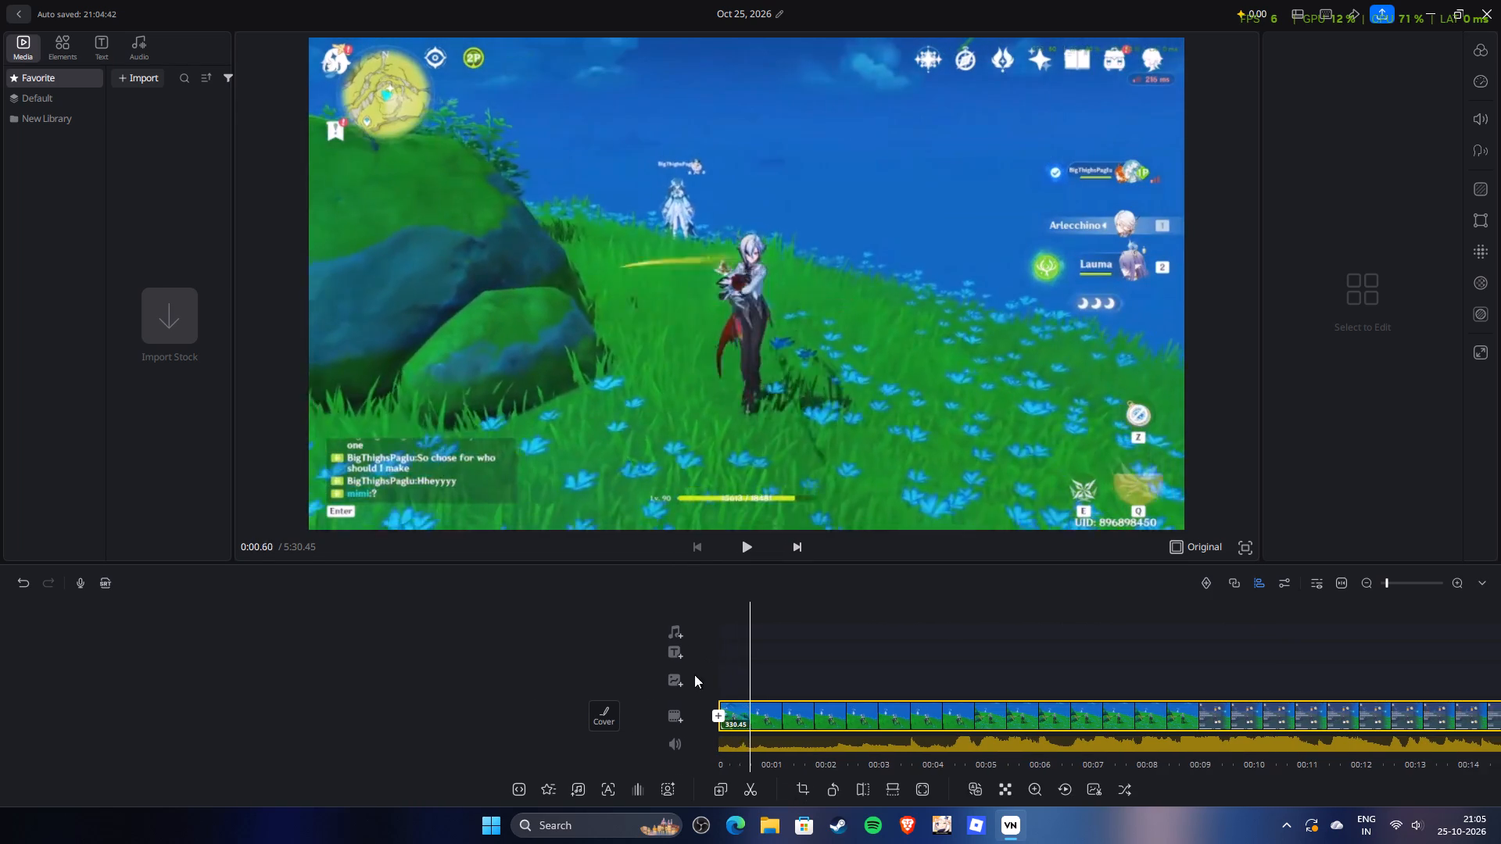
{"action": "left_click_drag", "start_coordinate": [694, 674], "coordinate": [905, 706]}
{"action": "left_click", "coordinate": [750, 546]}
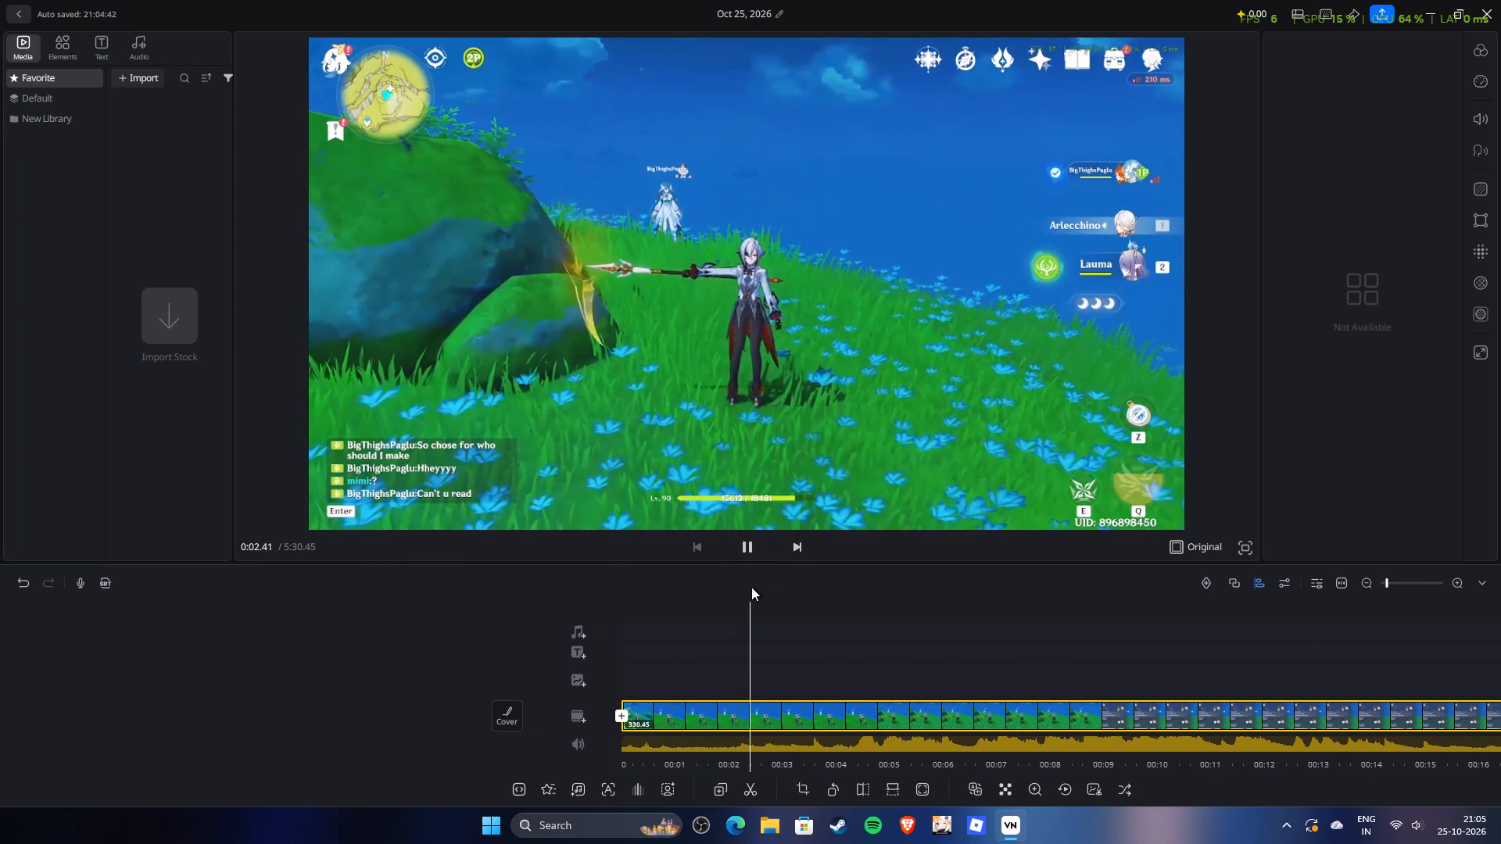
{"action": "left_click_drag", "start_coordinate": [751, 594], "coordinate": [733, 601]}
{"action": "left_click_drag", "start_coordinate": [708, 578], "coordinate": [736, 588]}
{"action": "left_click_drag", "start_coordinate": [679, 657], "coordinate": [805, 660]}
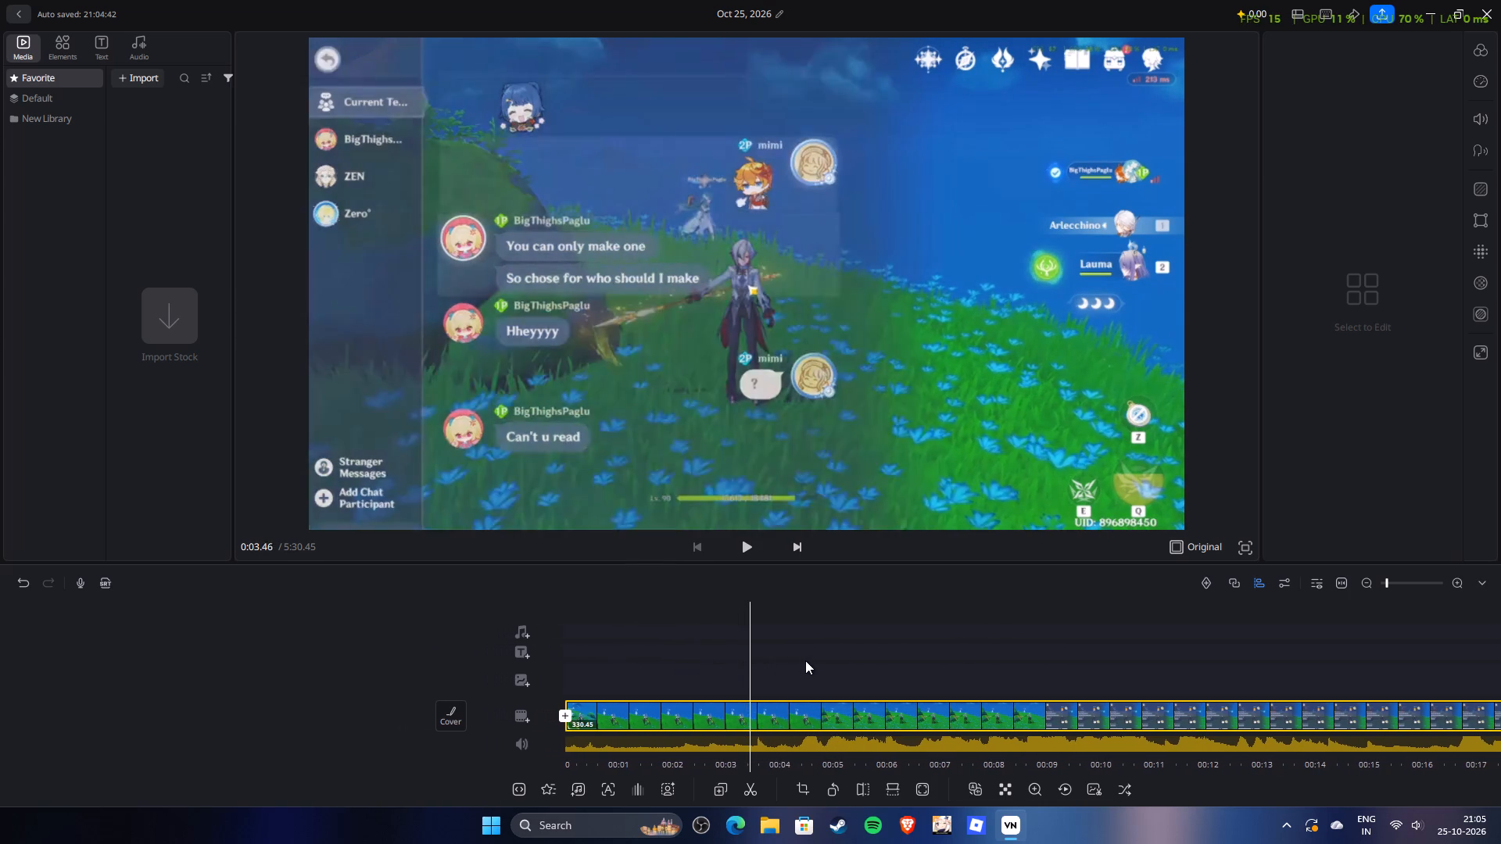
{"action": "left_click_drag", "start_coordinate": [805, 660], "coordinate": [792, 681]}
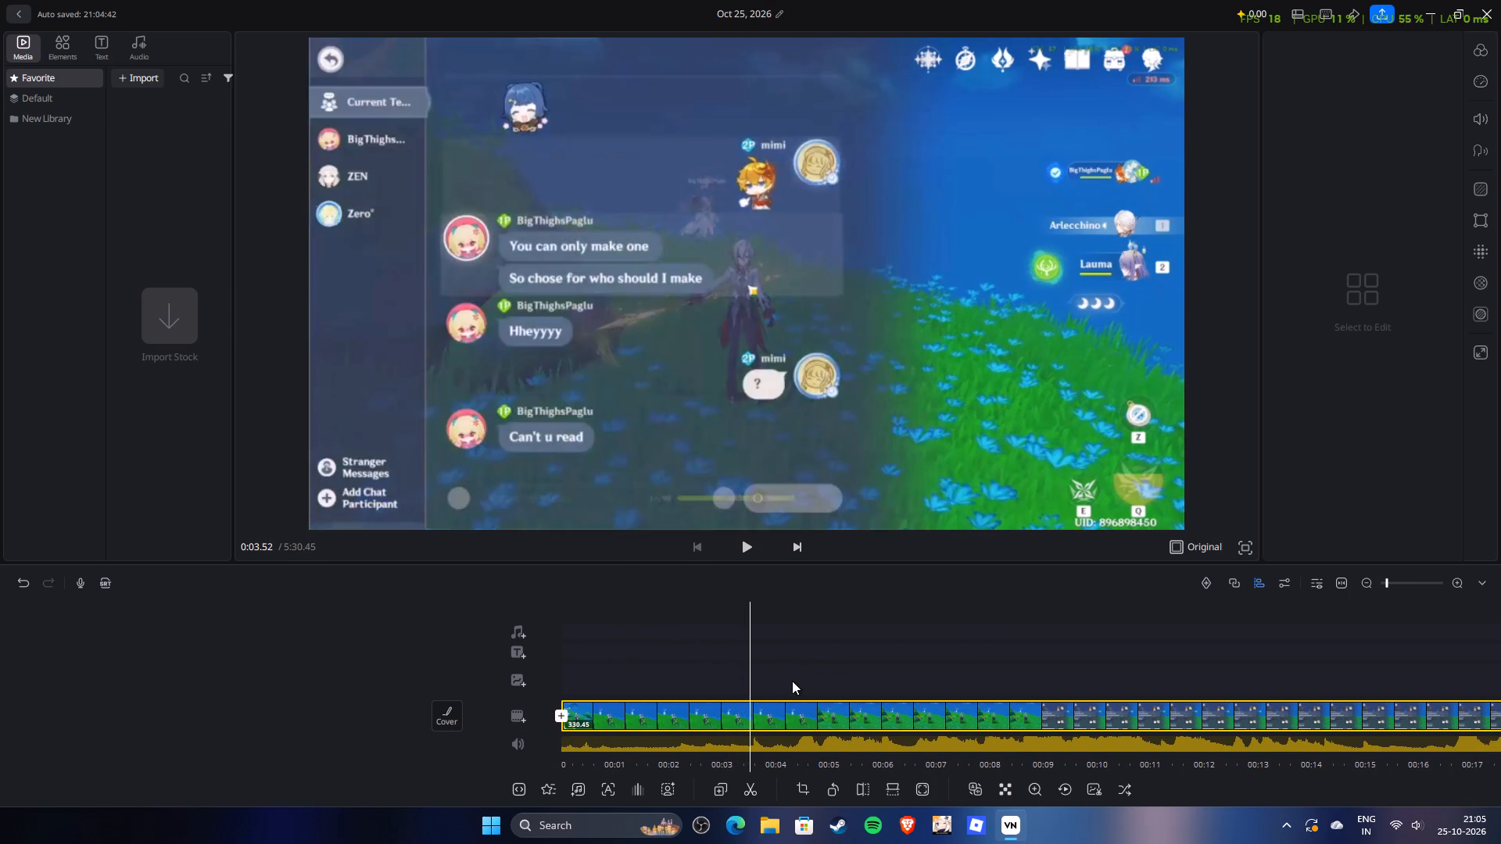
{"action": "left_click_drag", "start_coordinate": [792, 681], "coordinate": [810, 678]}
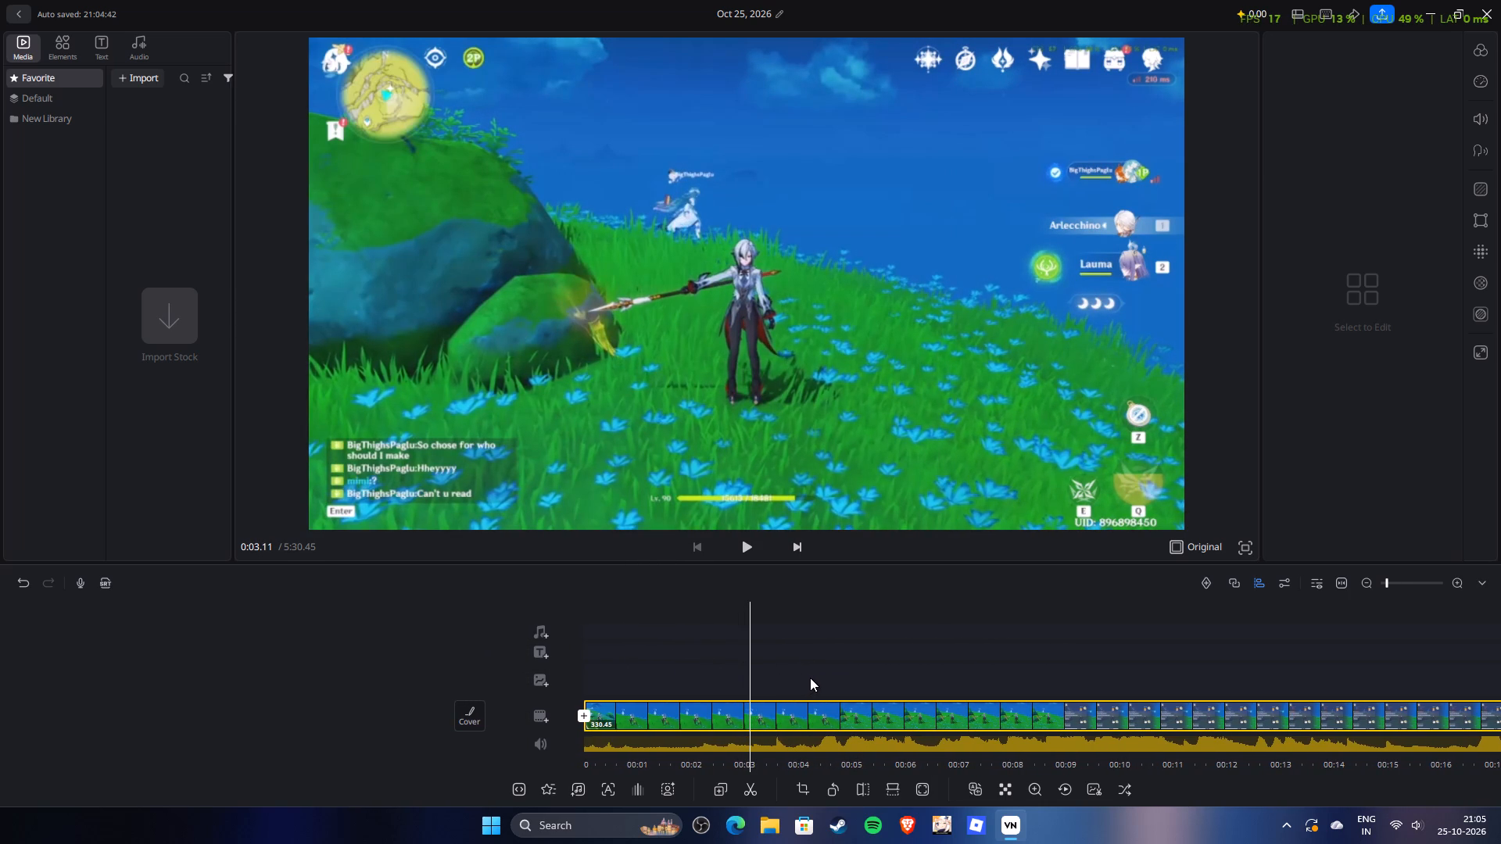
{"action": "left_click_drag", "start_coordinate": [810, 678], "coordinate": [812, 673]}
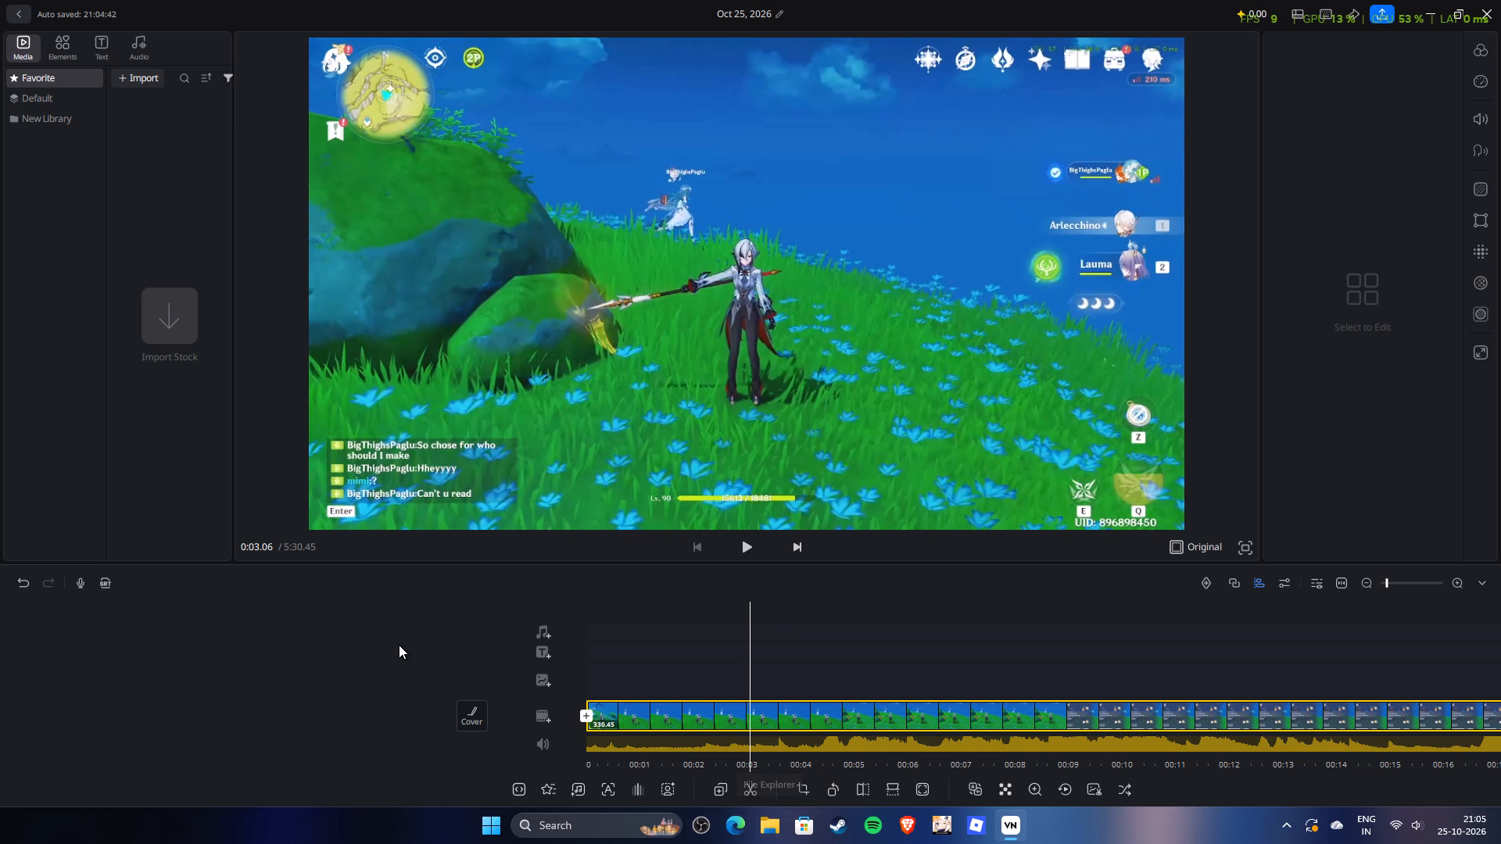
{"action": "left_click", "coordinate": [399, 643]}
{"action": "left_click", "coordinate": [752, 778]}
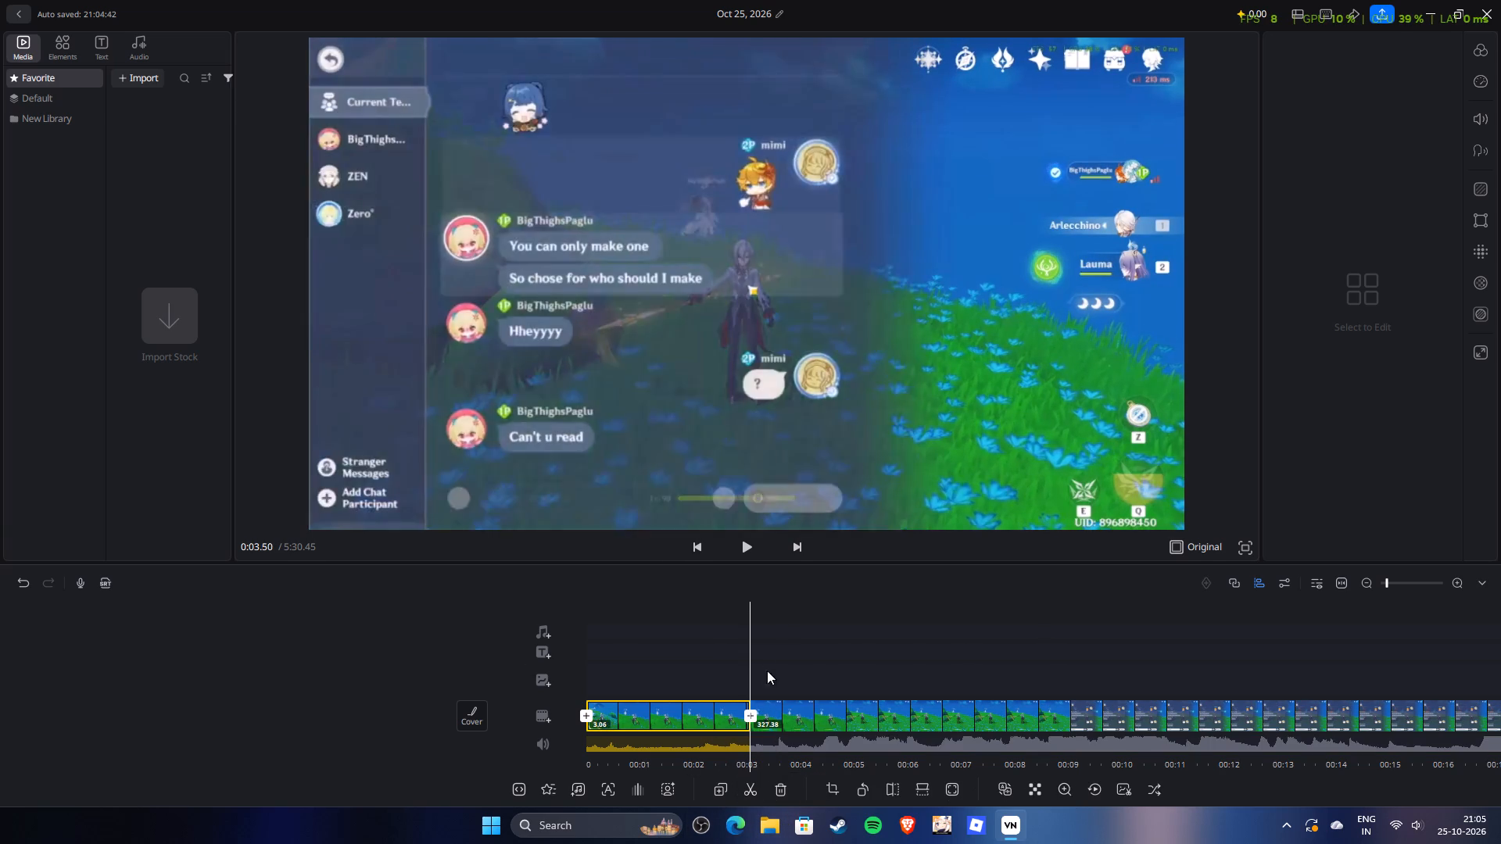
Split the footage again at 0:31.09, after the chat sections, where the yellow swing effect fills the sky beside the character.
{"action": "left_click_drag", "start_coordinate": [750, 608], "coordinate": [763, 609]}
{"action": "left_click", "coordinate": [749, 608]}
{"action": "left_click_drag", "start_coordinate": [808, 610], "coordinate": [801, 609]}
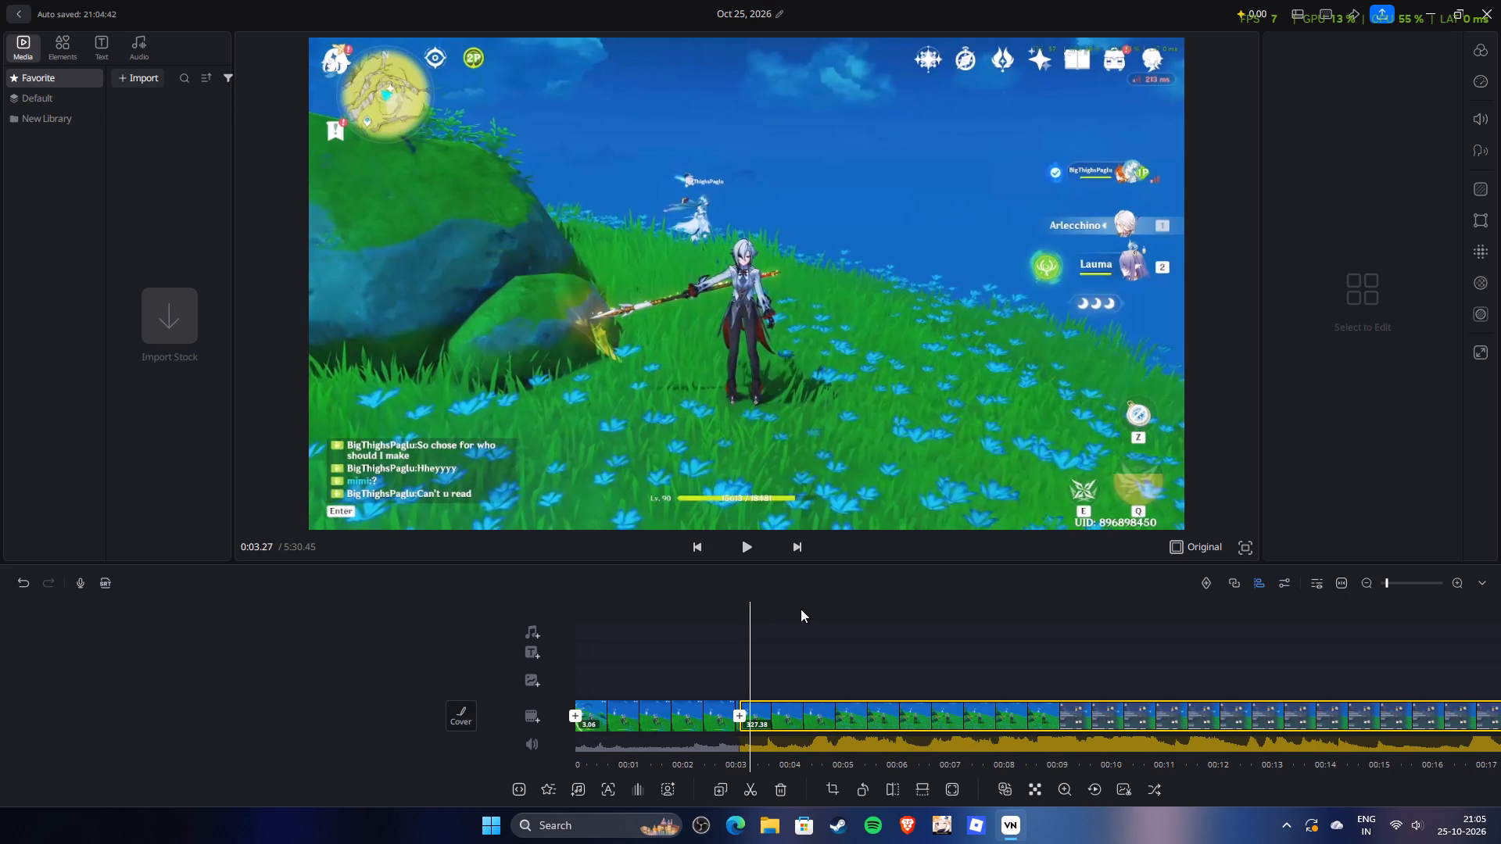
{"action": "left_click_drag", "start_coordinate": [801, 609], "coordinate": [734, 618]}
{"action": "key", "text": "space"}
{"action": "left_click_drag", "start_coordinate": [826, 621], "coordinate": [802, 623]}
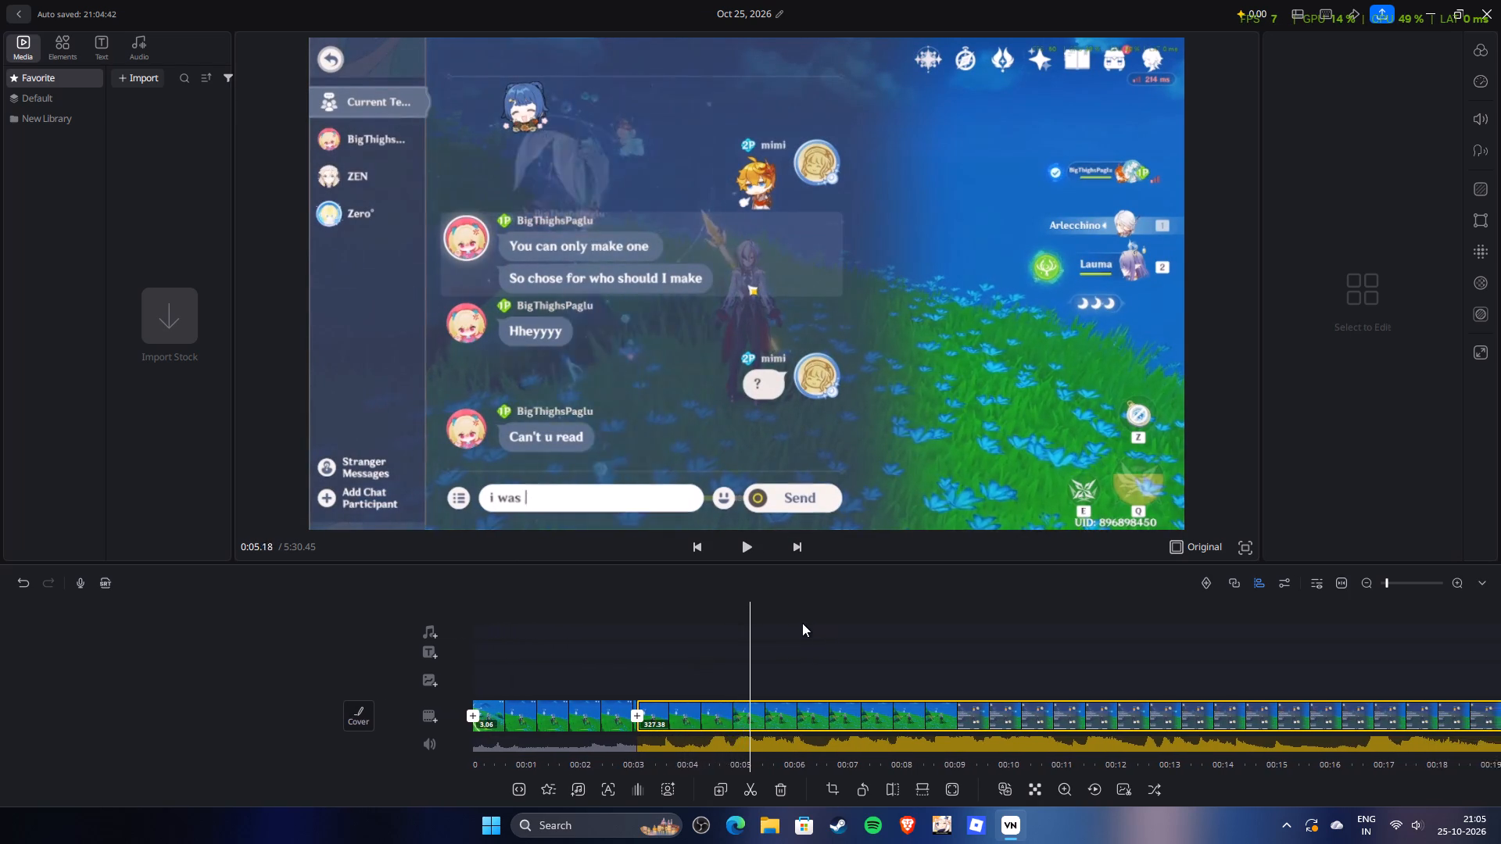
{"action": "left_click_drag", "start_coordinate": [802, 623], "coordinate": [690, 637]}
{"action": "left_click_drag", "start_coordinate": [883, 631], "coordinate": [780, 630]}
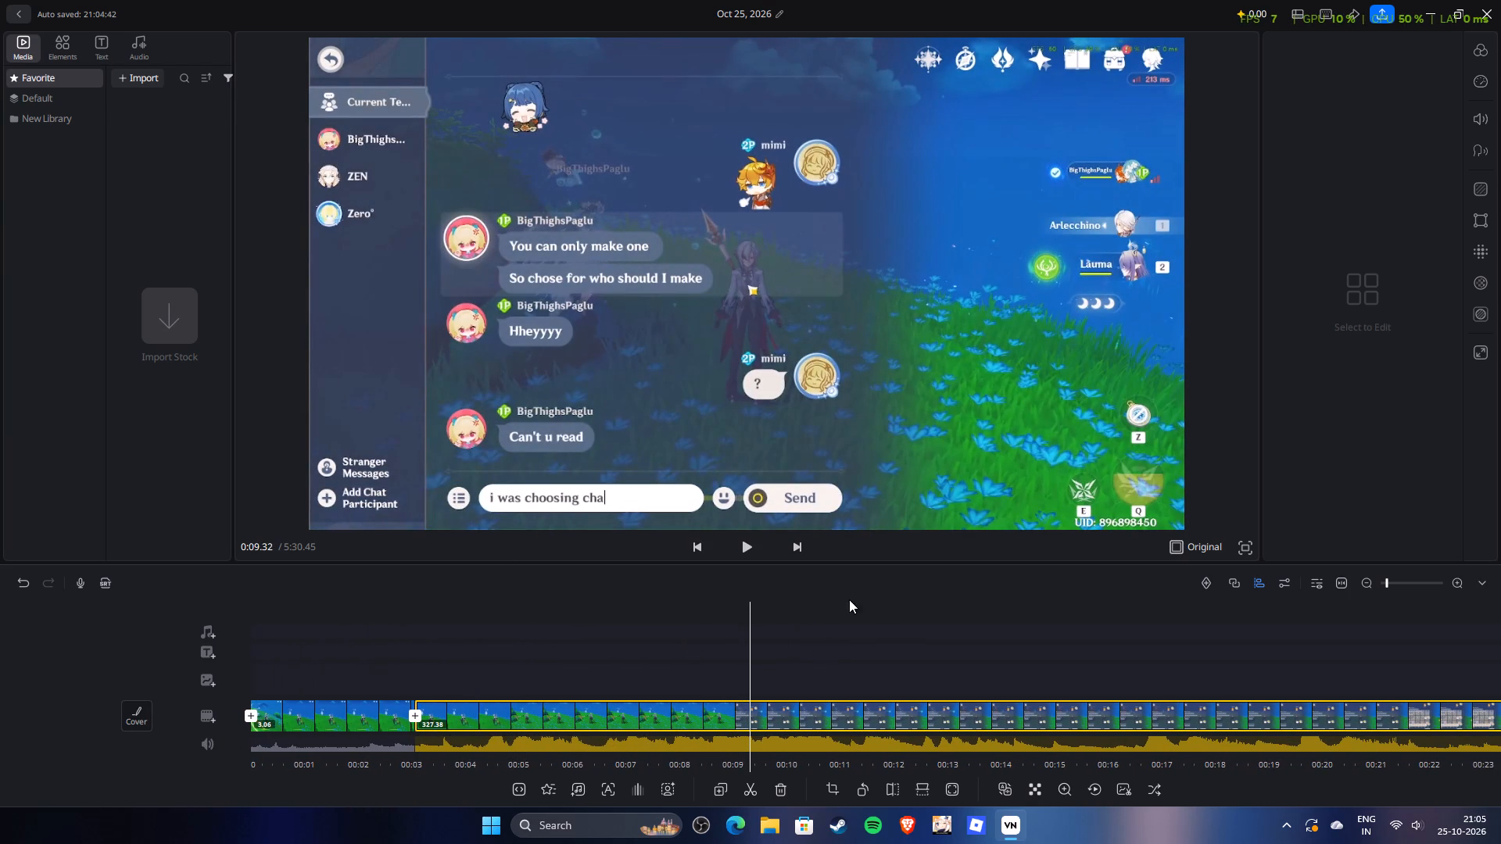
{"action": "left_click_drag", "start_coordinate": [849, 599], "coordinate": [672, 599]}
{"action": "left_click_drag", "start_coordinate": [829, 657], "coordinate": [486, 696]}
{"action": "left_click_drag", "start_coordinate": [839, 644], "coordinate": [432, 671]}
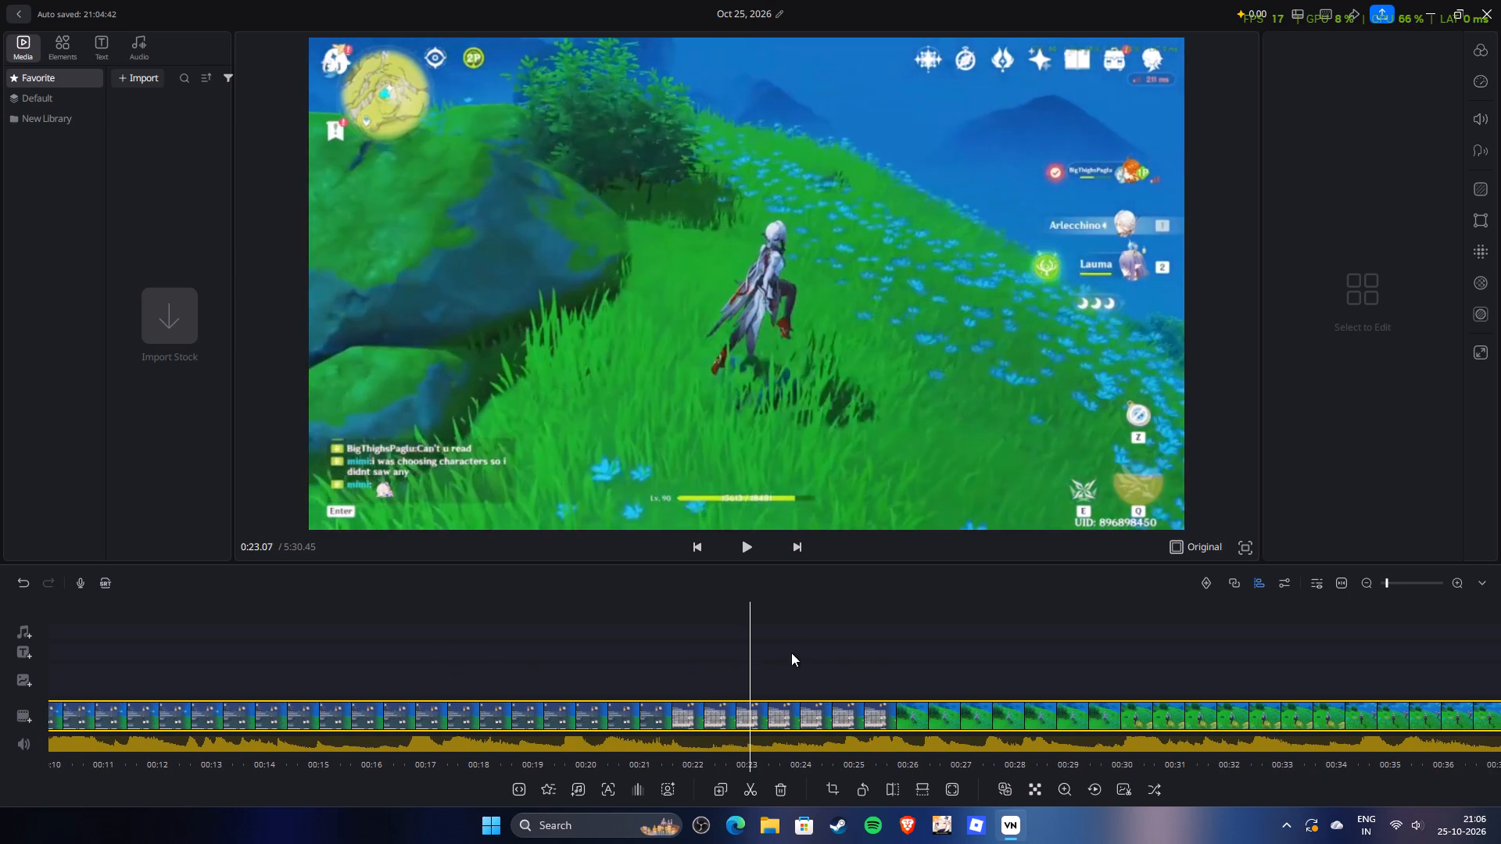
{"action": "left_click_drag", "start_coordinate": [869, 660], "coordinate": [498, 674]}
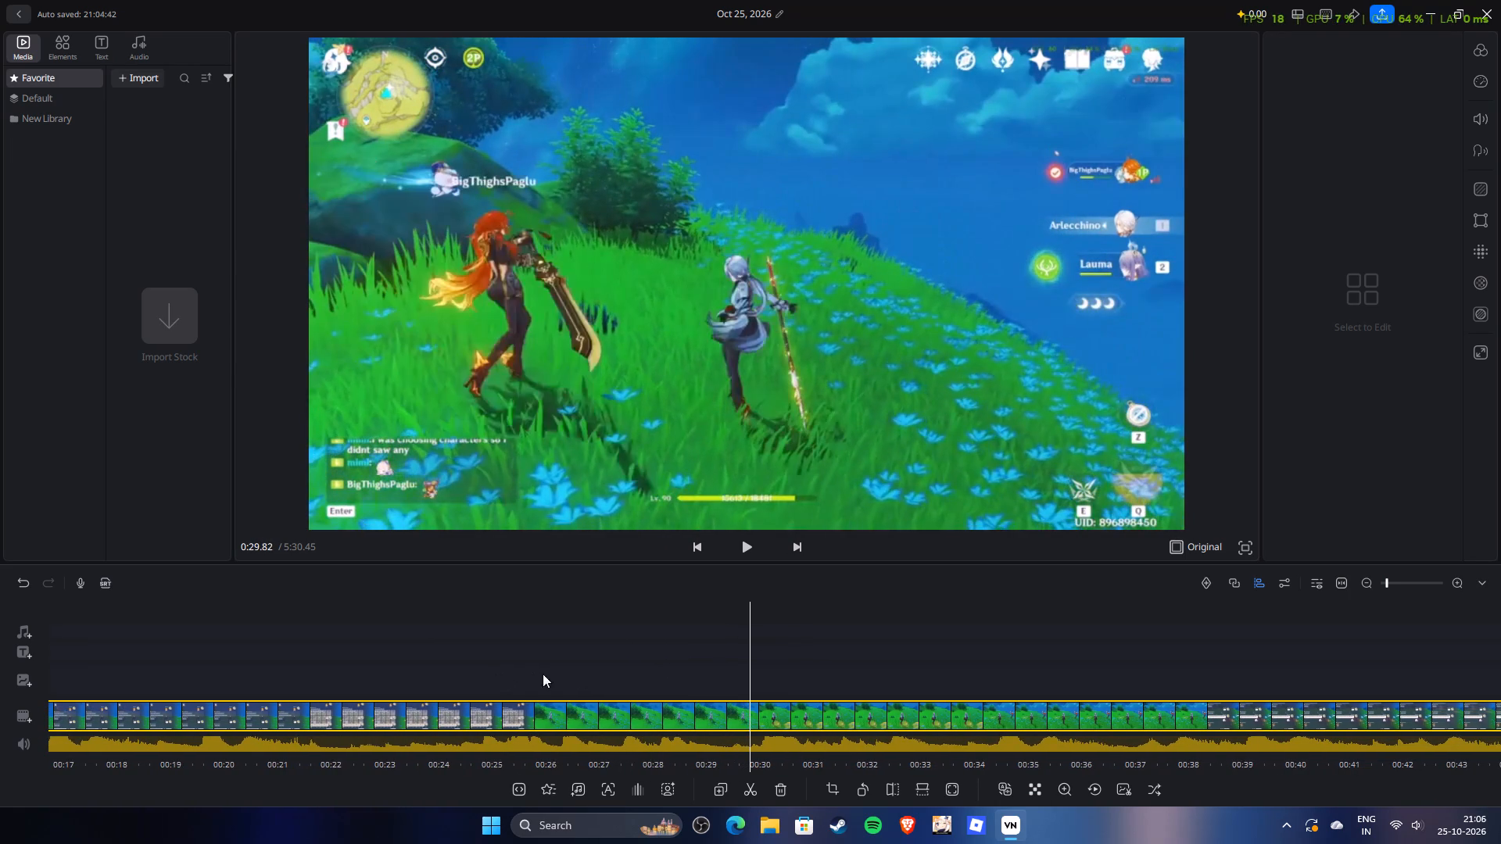
{"action": "left_click_drag", "start_coordinate": [826, 671], "coordinate": [726, 679]}
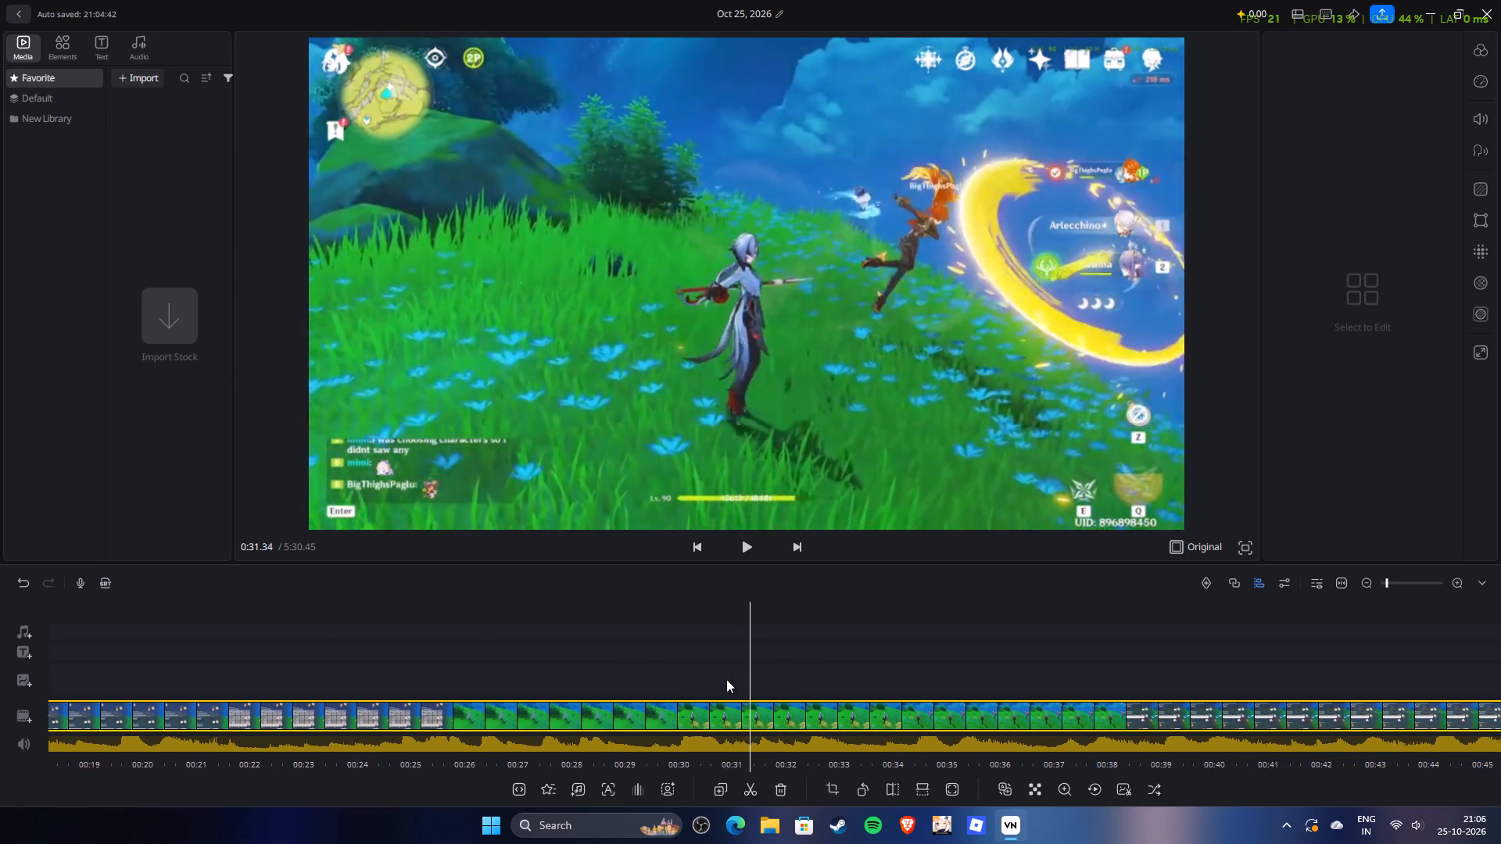
{"action": "left_click_drag", "start_coordinate": [726, 679], "coordinate": [683, 686]}
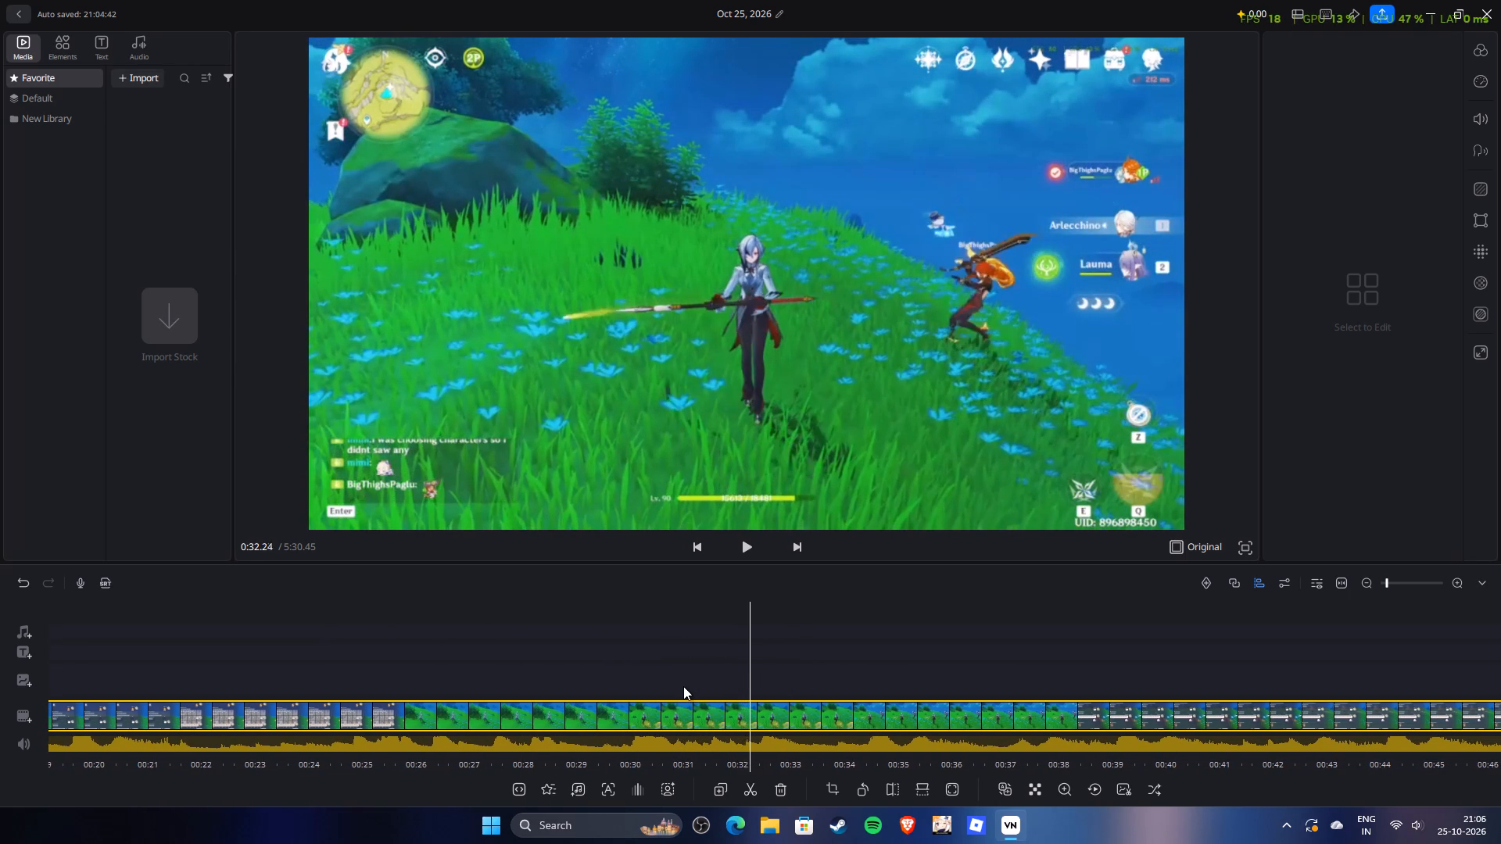
{"action": "left_click_drag", "start_coordinate": [683, 686], "coordinate": [714, 685]}
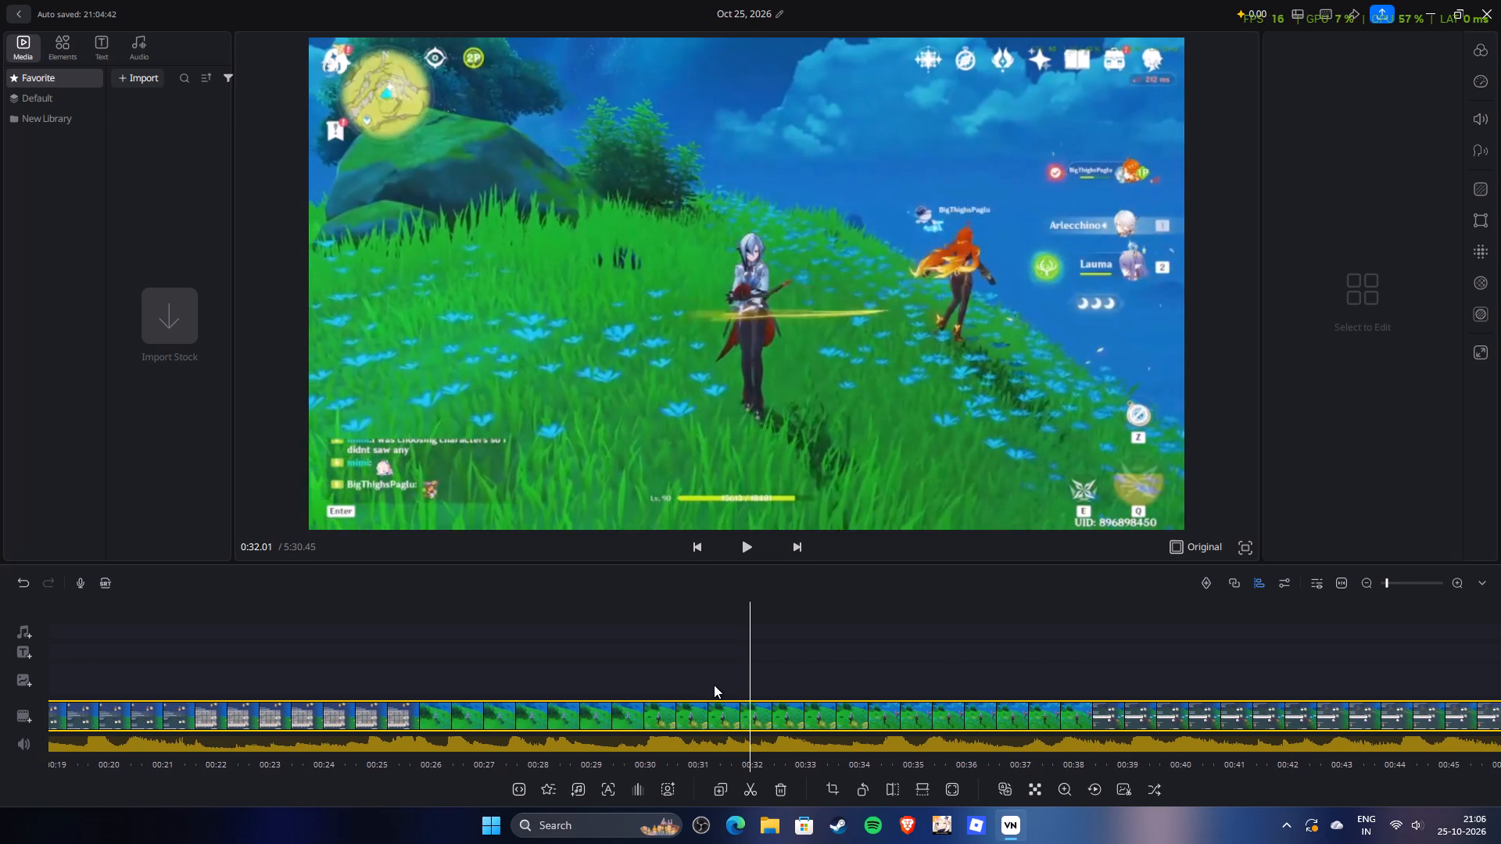
{"action": "left_click_drag", "start_coordinate": [714, 685], "coordinate": [740, 695]}
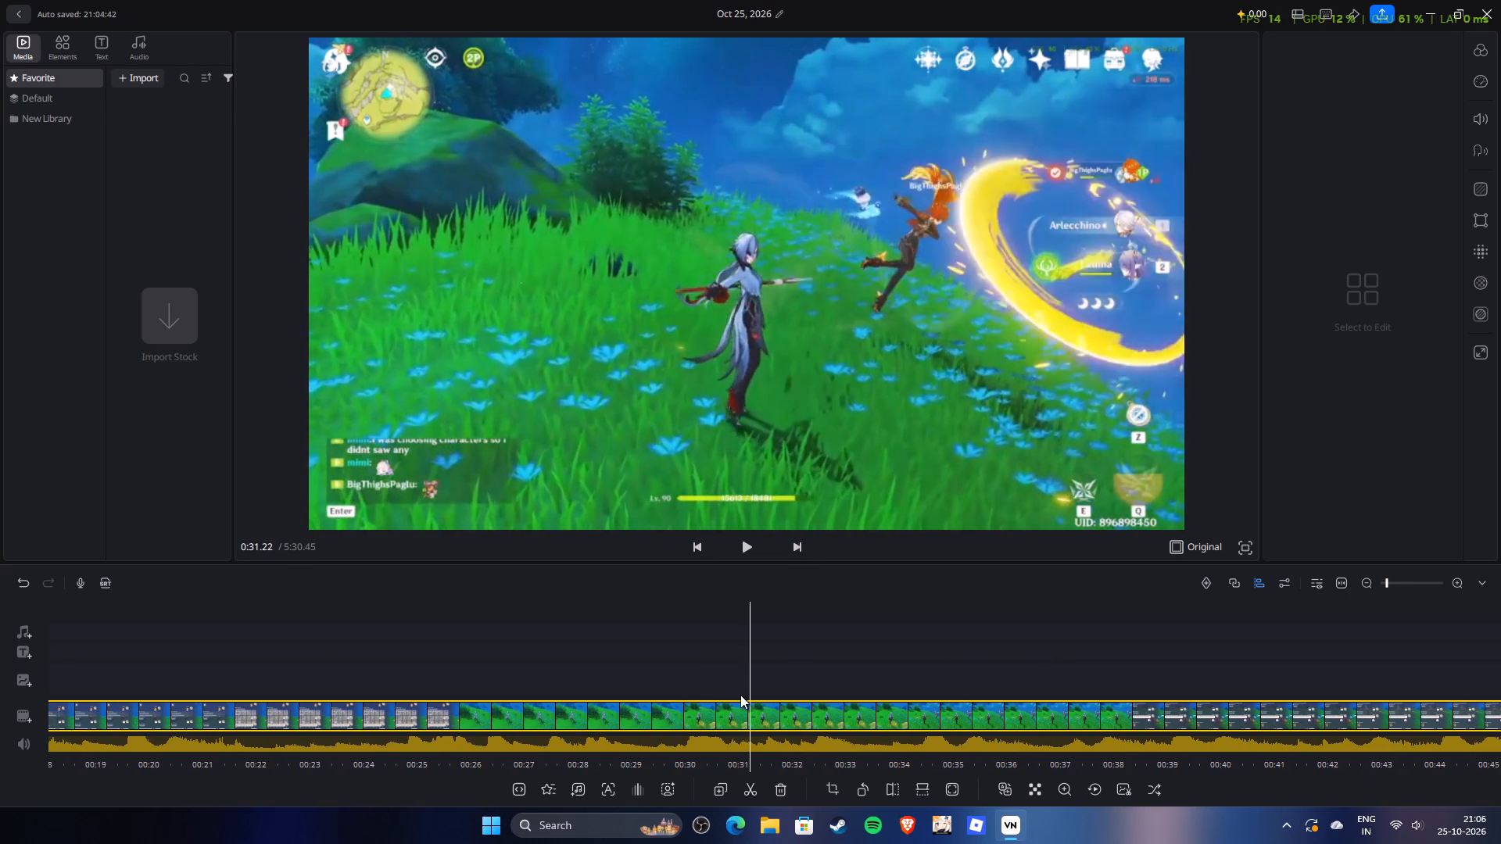
{"action": "left_click_drag", "start_coordinate": [740, 695], "coordinate": [746, 699]}
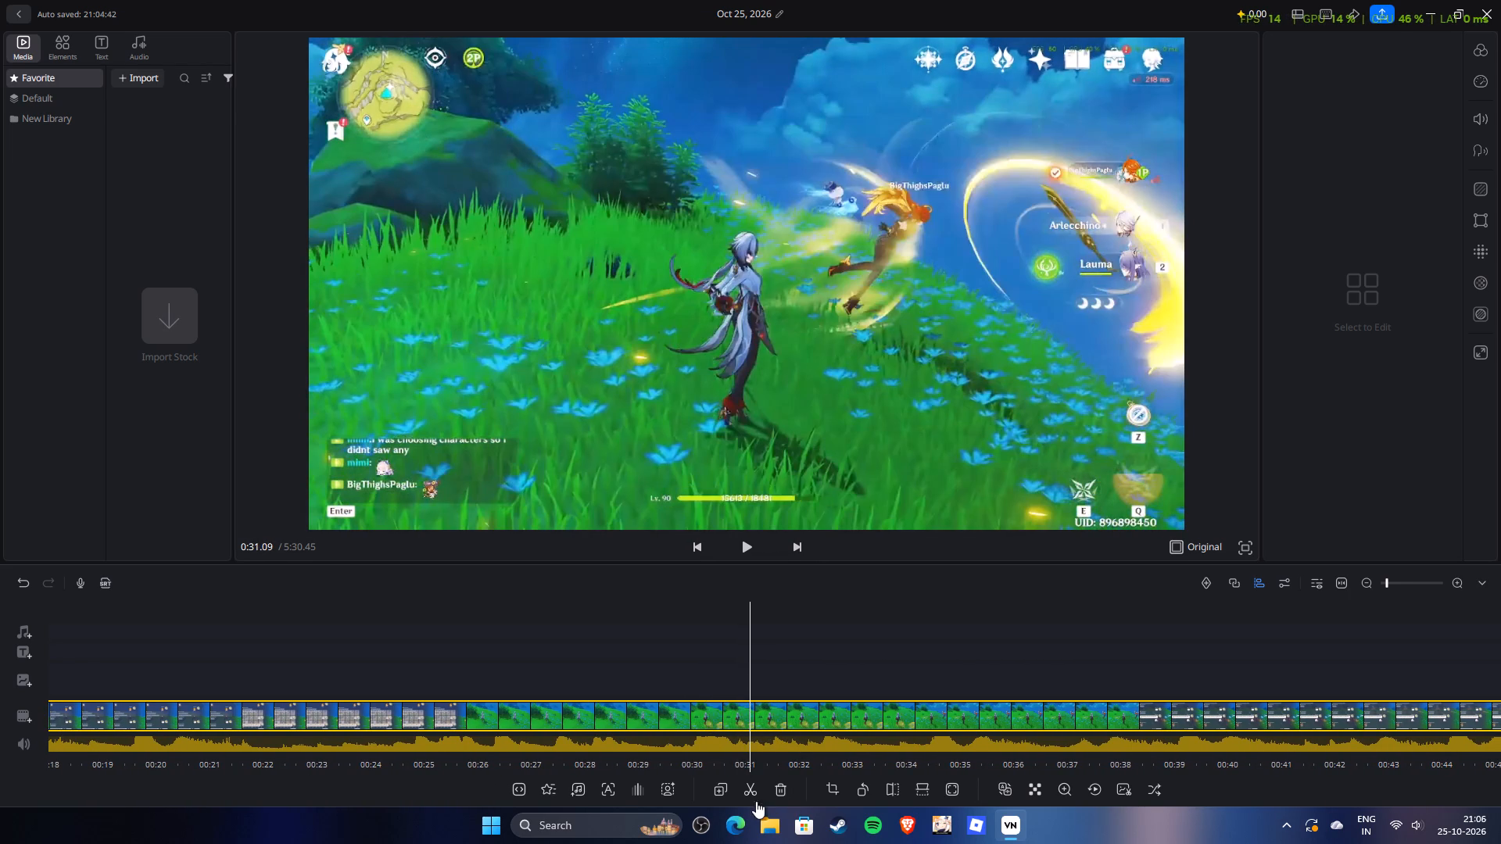
{"action": "left_click", "coordinate": [750, 791]}
Delete the segment between the cuts at 0:03.06 and 0:31.09.
{"action": "left_click", "coordinate": [690, 716]}
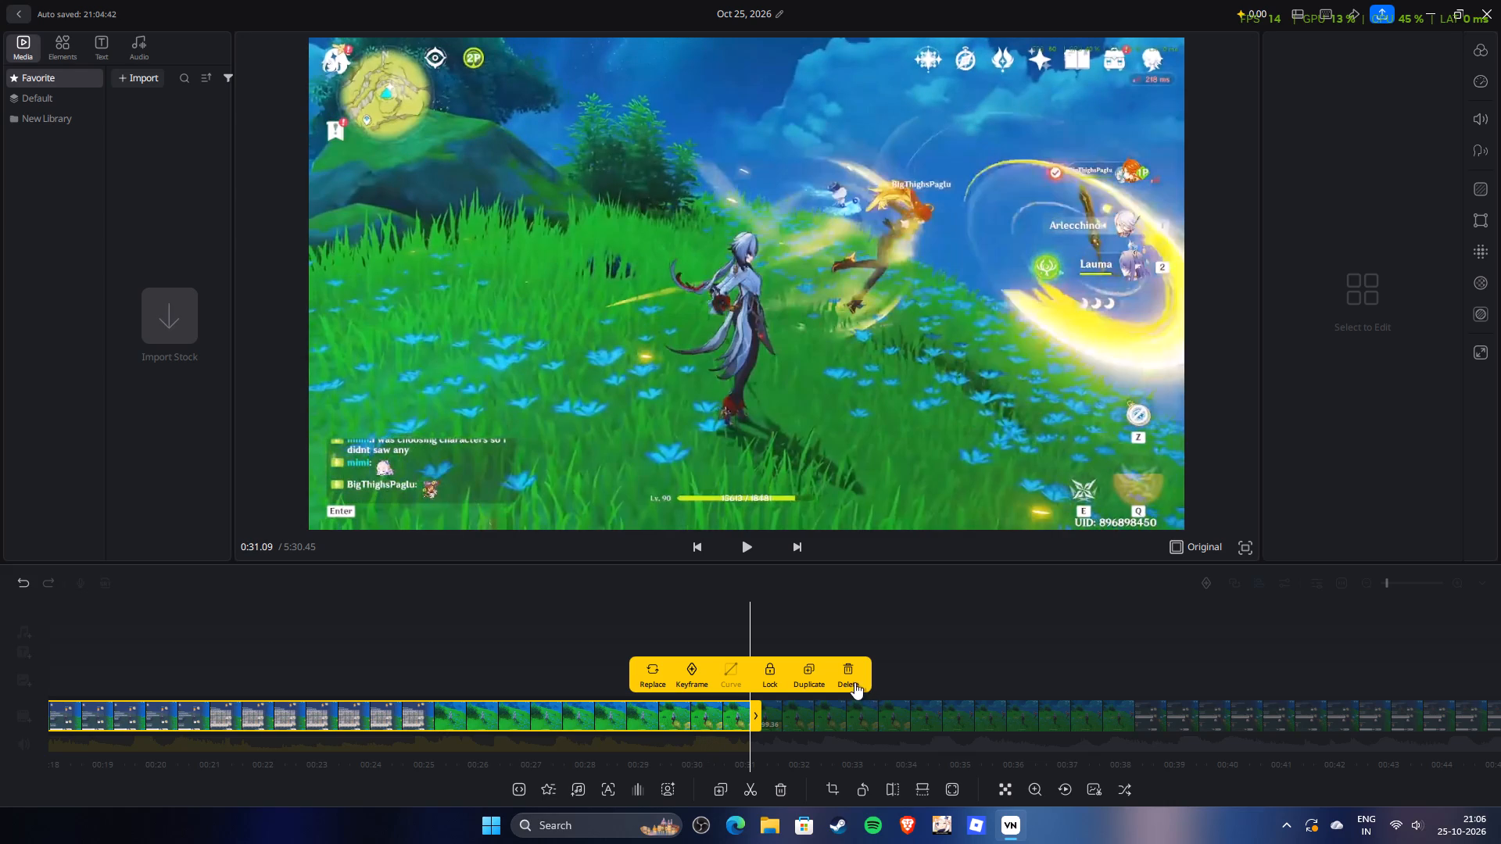
{"action": "left_click", "coordinate": [854, 677]}
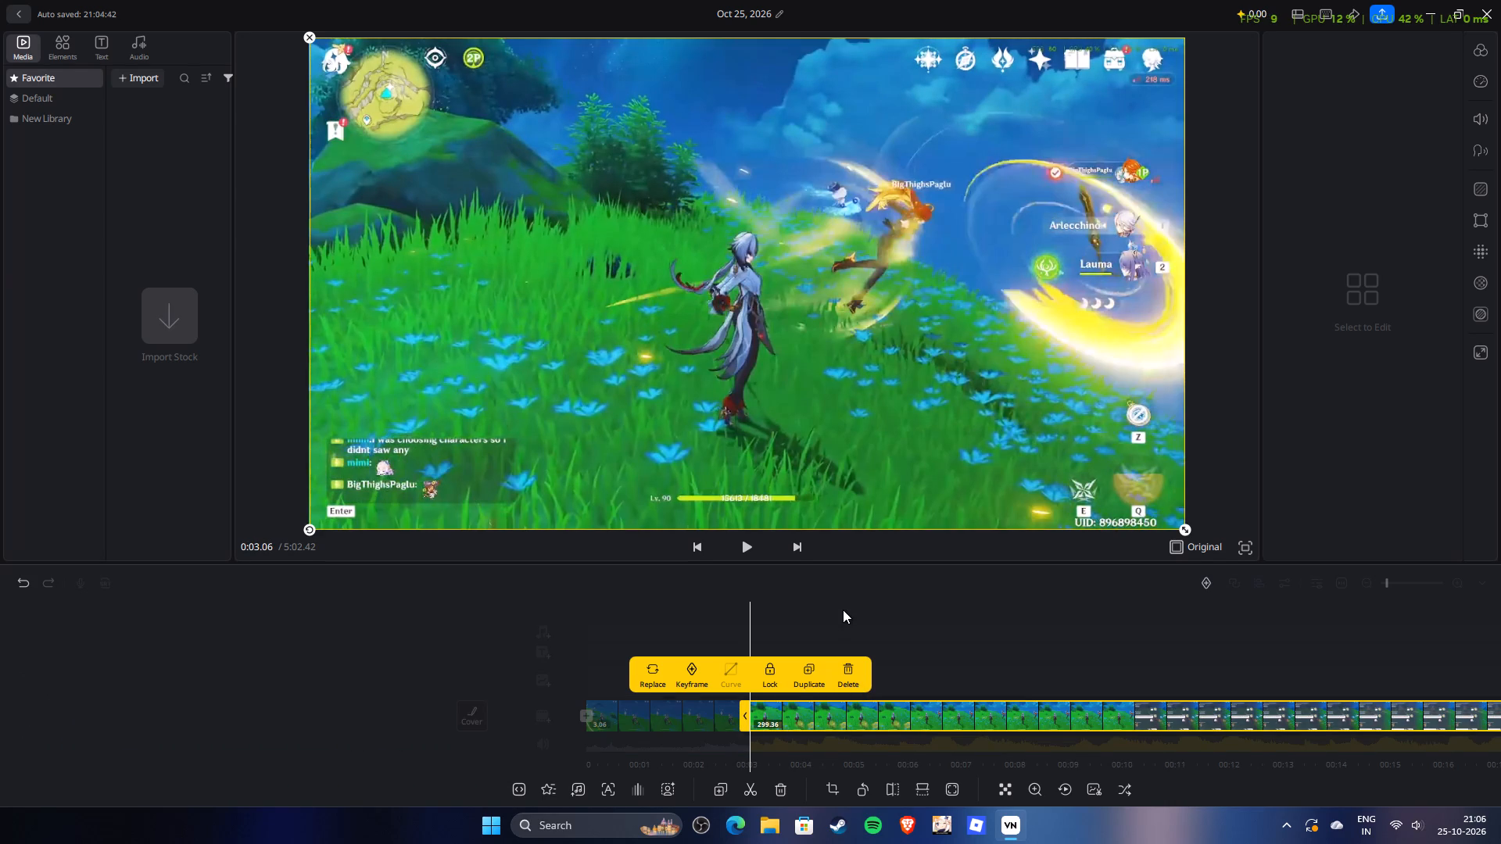
{"action": "left_click", "coordinate": [843, 610]}
Play across the join at about 0:03, including from near the start of the footage, to check the transition.
{"action": "left_click_drag", "start_coordinate": [700, 616], "coordinate": [730, 616]}
{"action": "key", "text": "space"}
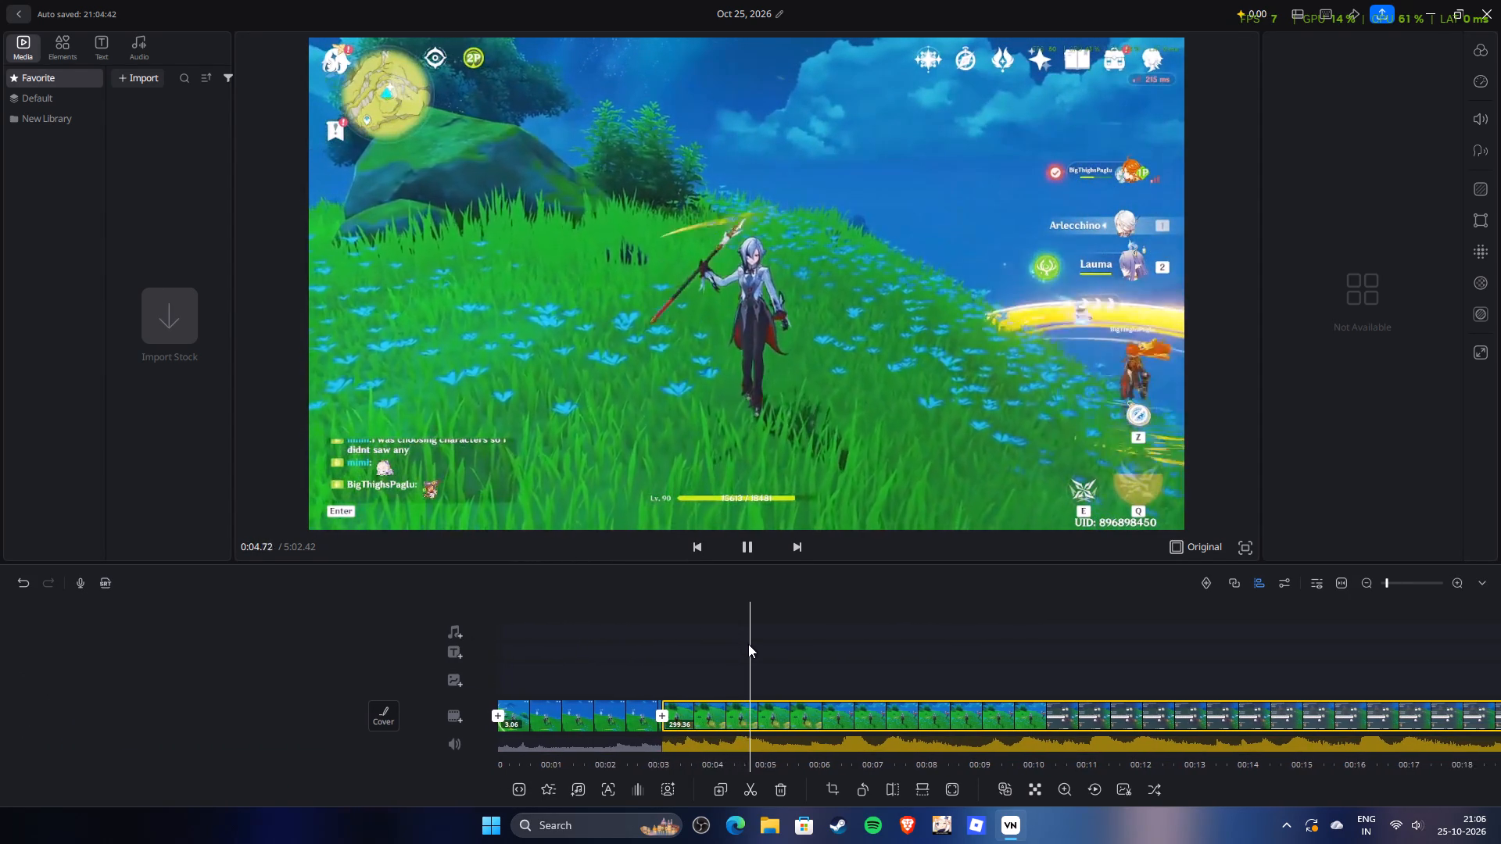
{"action": "left_click_drag", "start_coordinate": [707, 629], "coordinate": [858, 638]}
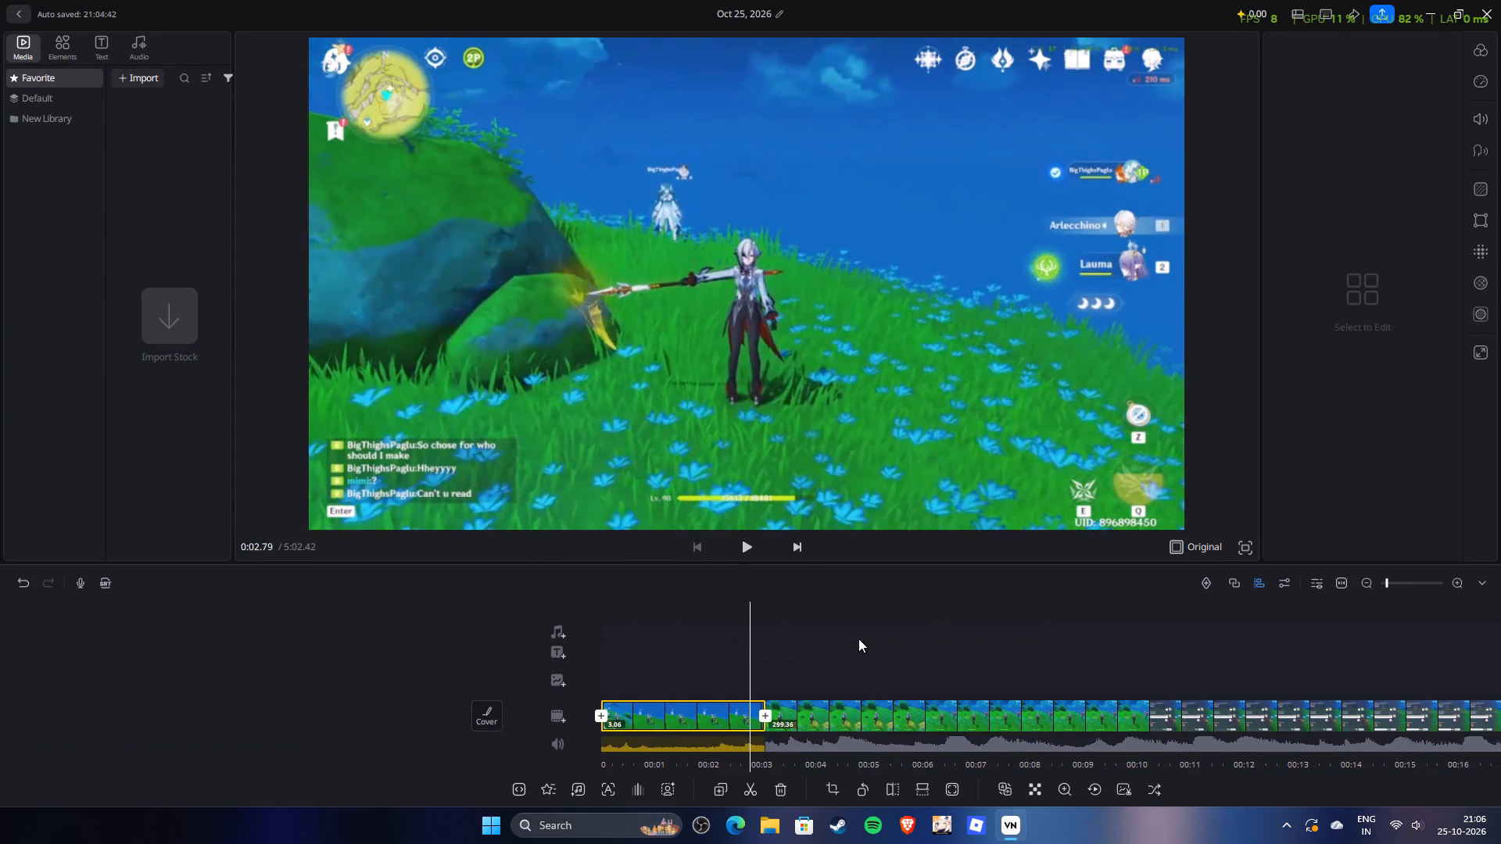
{"action": "left_click_drag", "start_coordinate": [858, 638], "coordinate": [984, 635]}
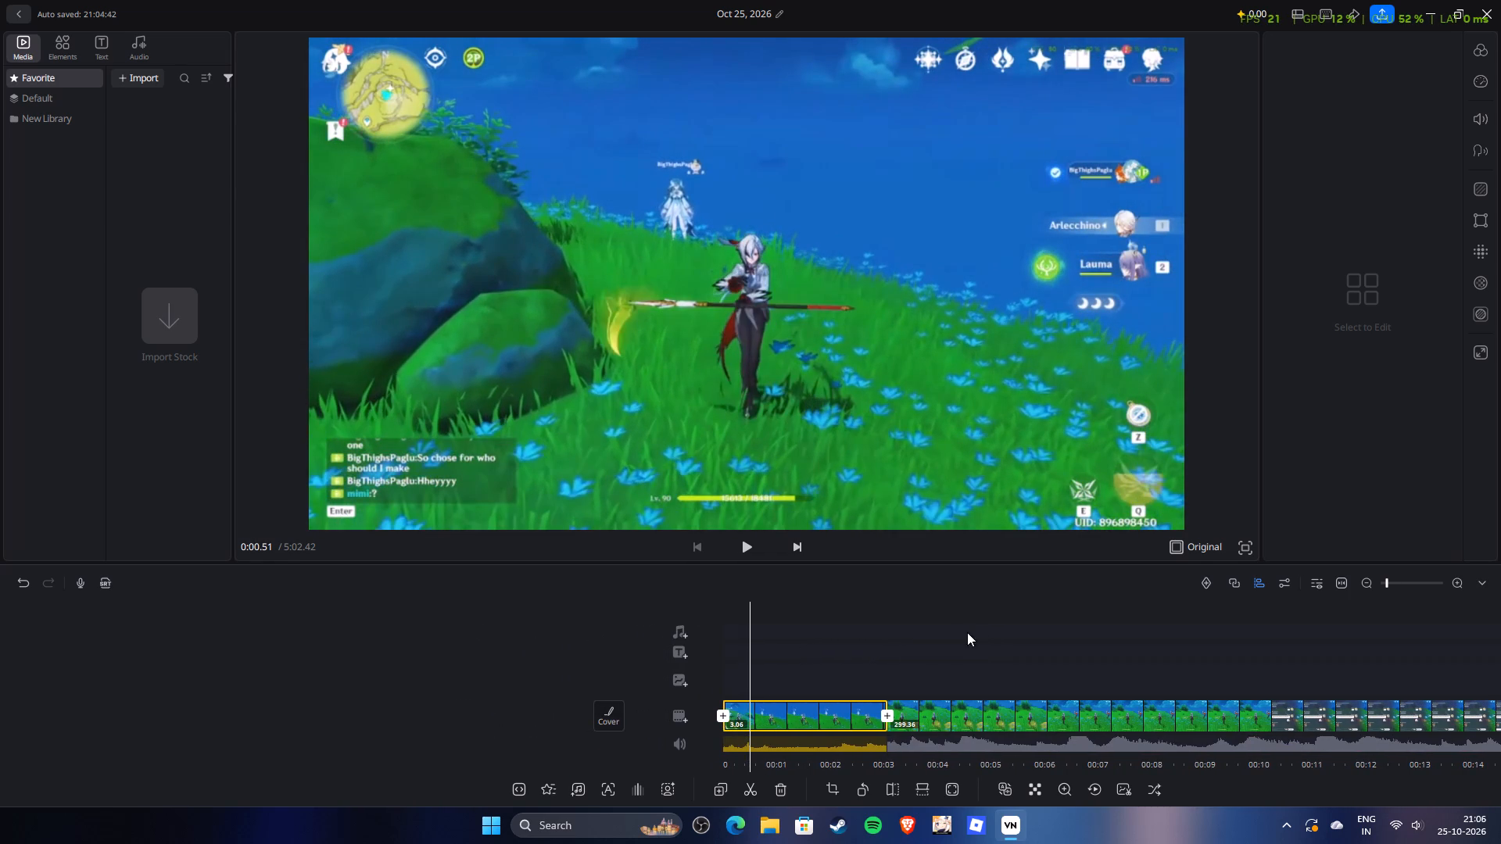
{"action": "left_click", "coordinate": [751, 549]}
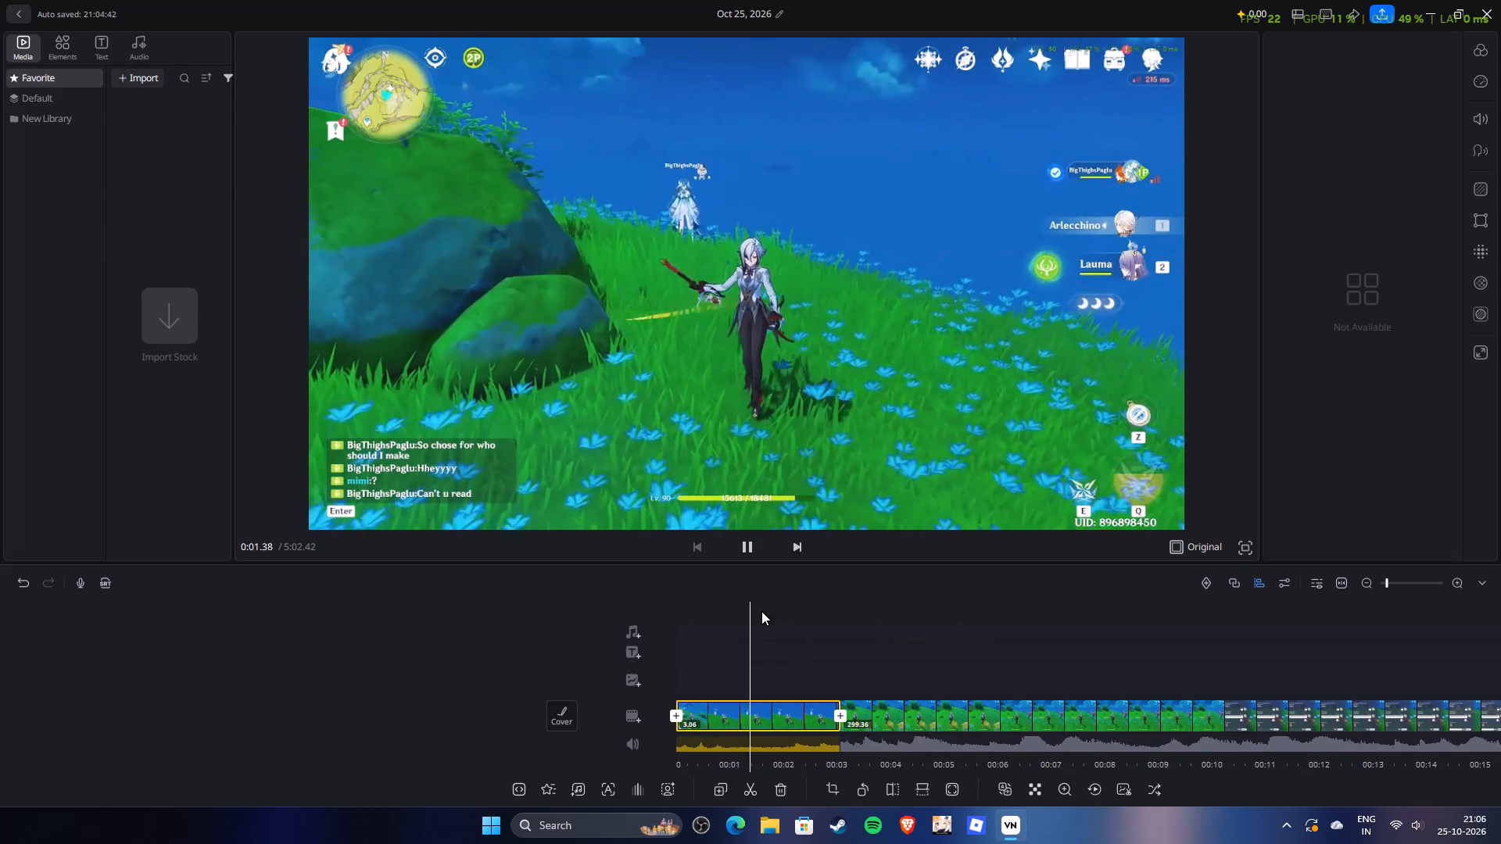
{"action": "left_click", "coordinate": [784, 624]}
Add the Video-62530 audio to the music track and move it so it starts at 0:00.
{"action": "left_click", "coordinate": [537, 623]}
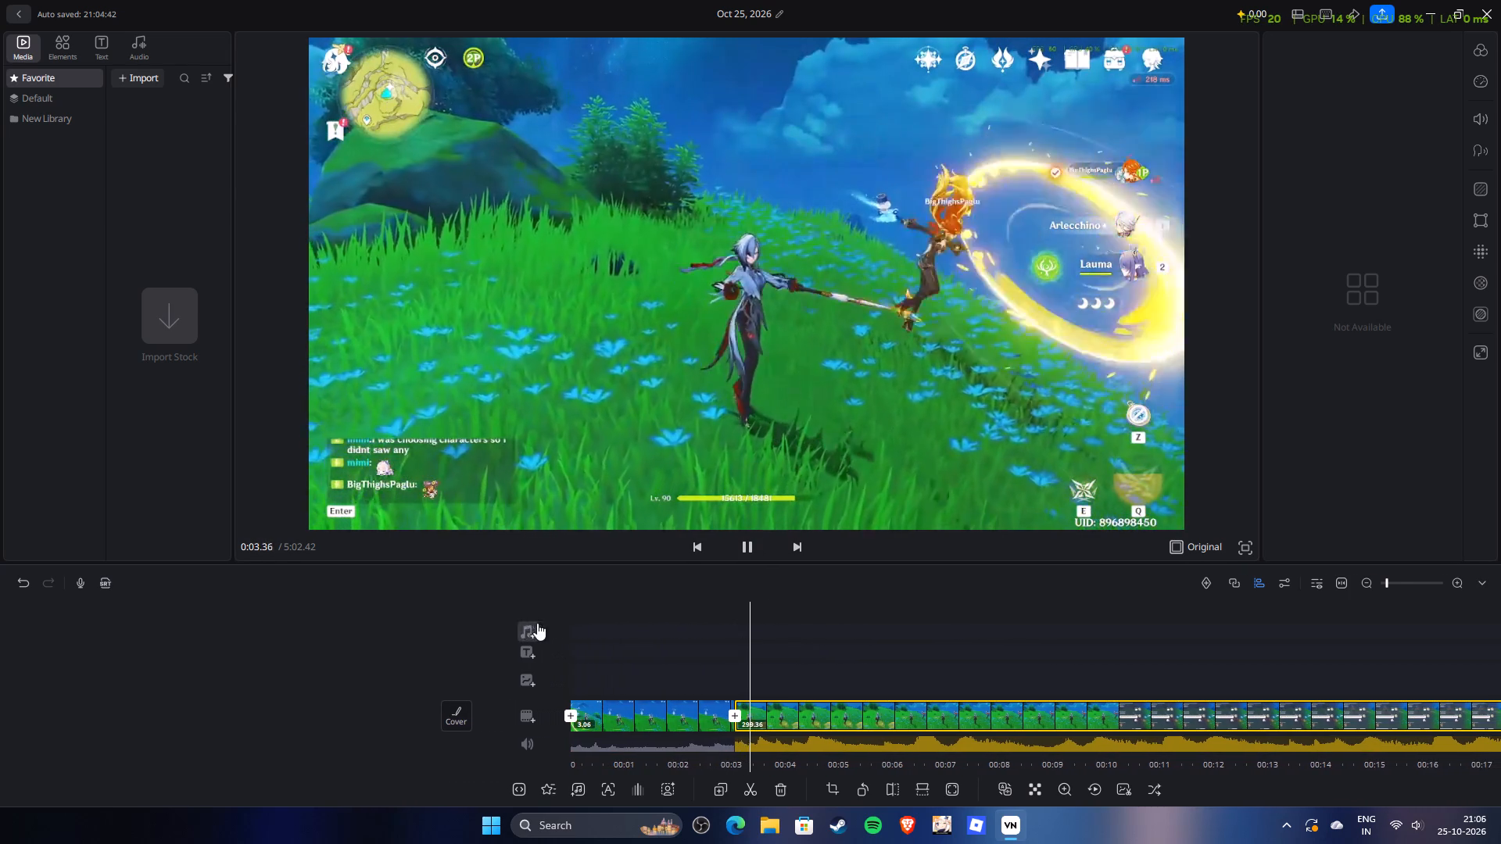
{"action": "double_click", "coordinate": [267, 264]}
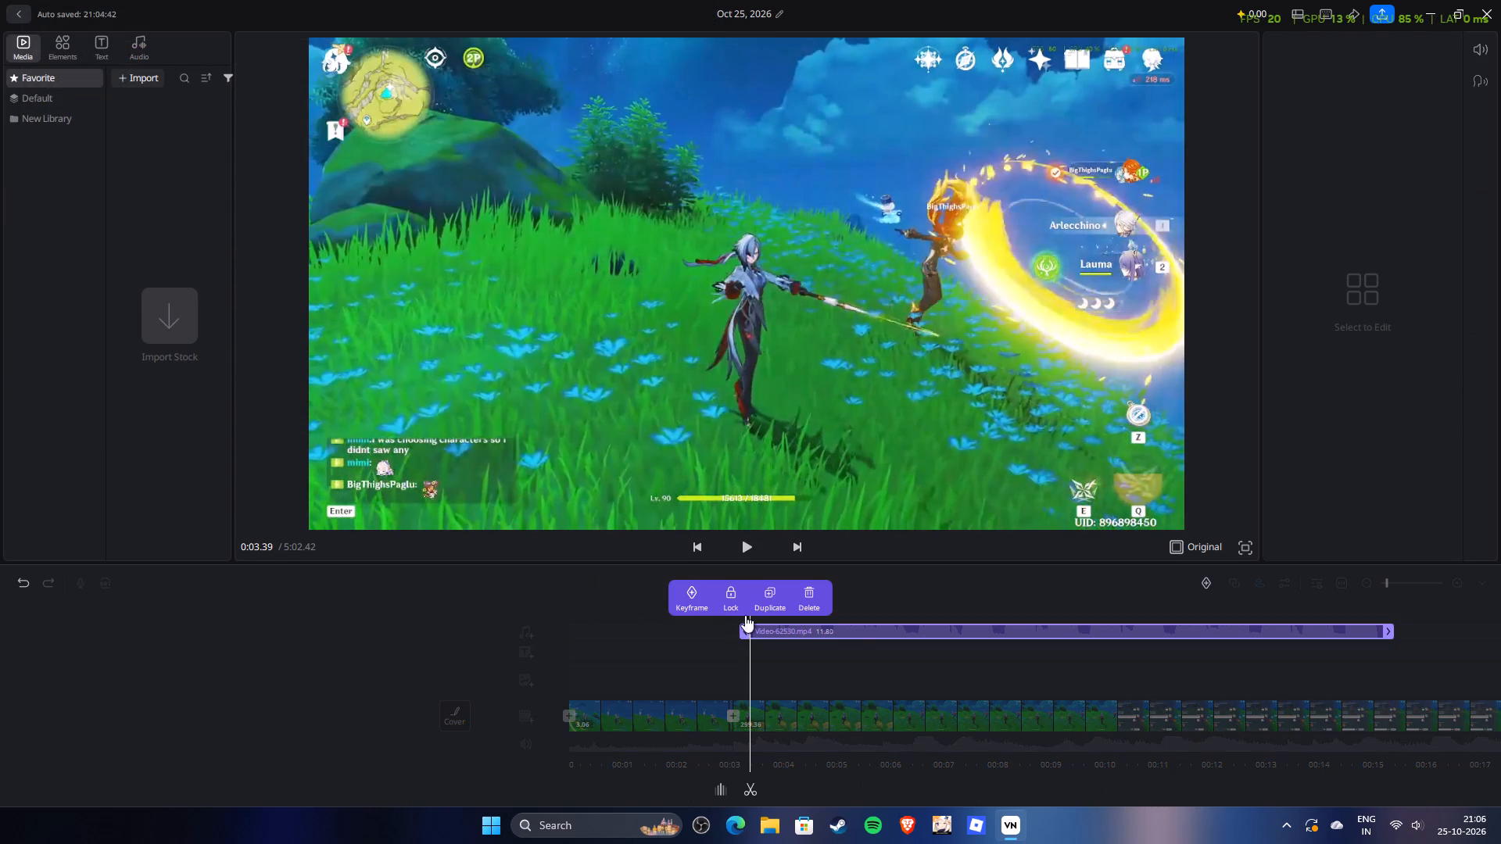
{"action": "left_click_drag", "start_coordinate": [856, 635], "coordinate": [654, 635]}
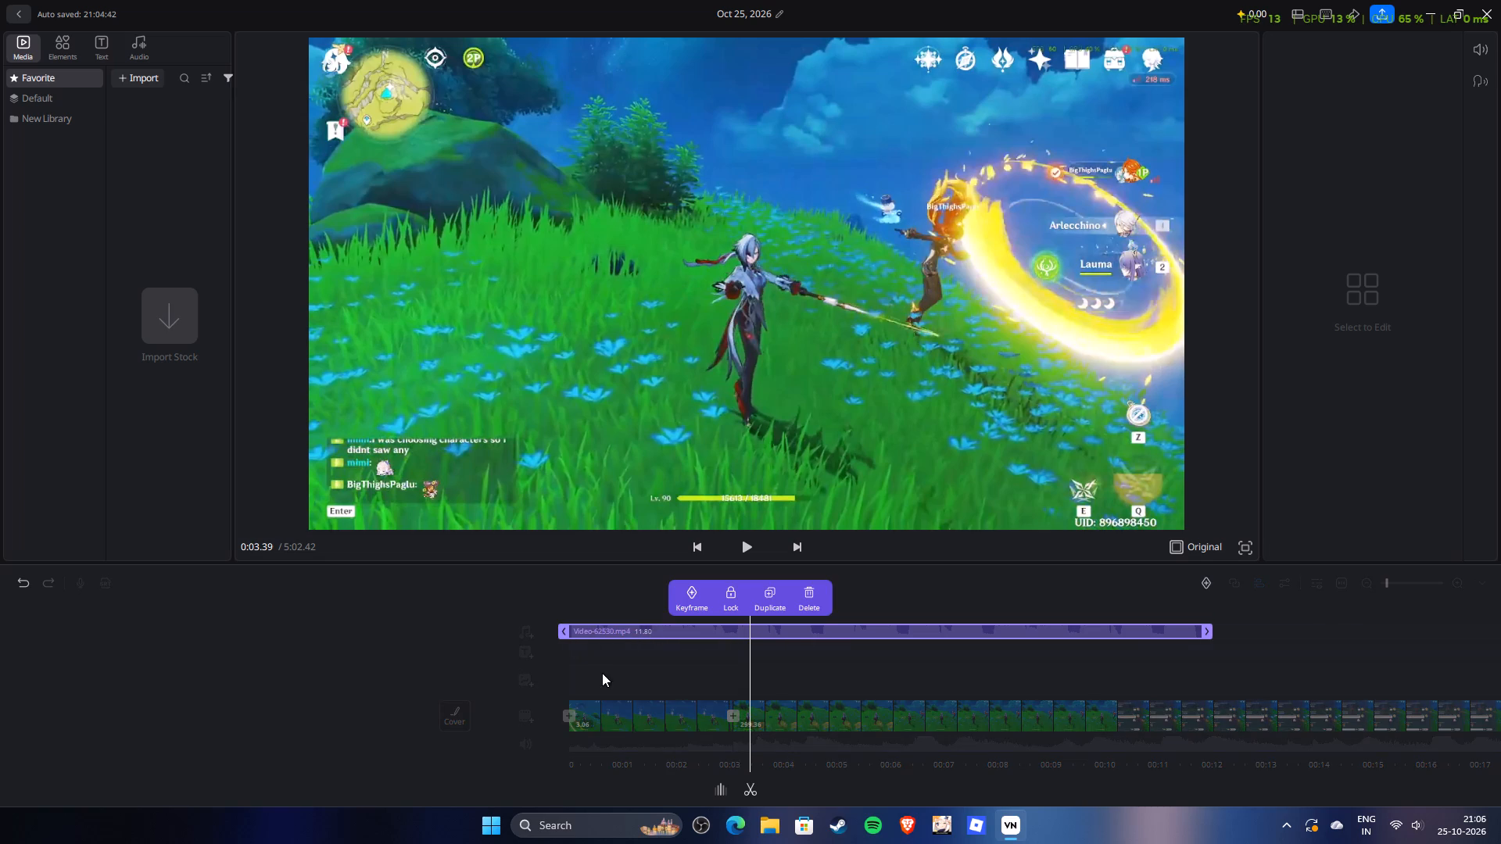
Play the opening seconds repeatedly to check the audio's timing against the join at about 0:03.
{"action": "left_click_drag", "start_coordinate": [603, 673], "coordinate": [870, 685]}
{"action": "left_click", "coordinate": [747, 549]}
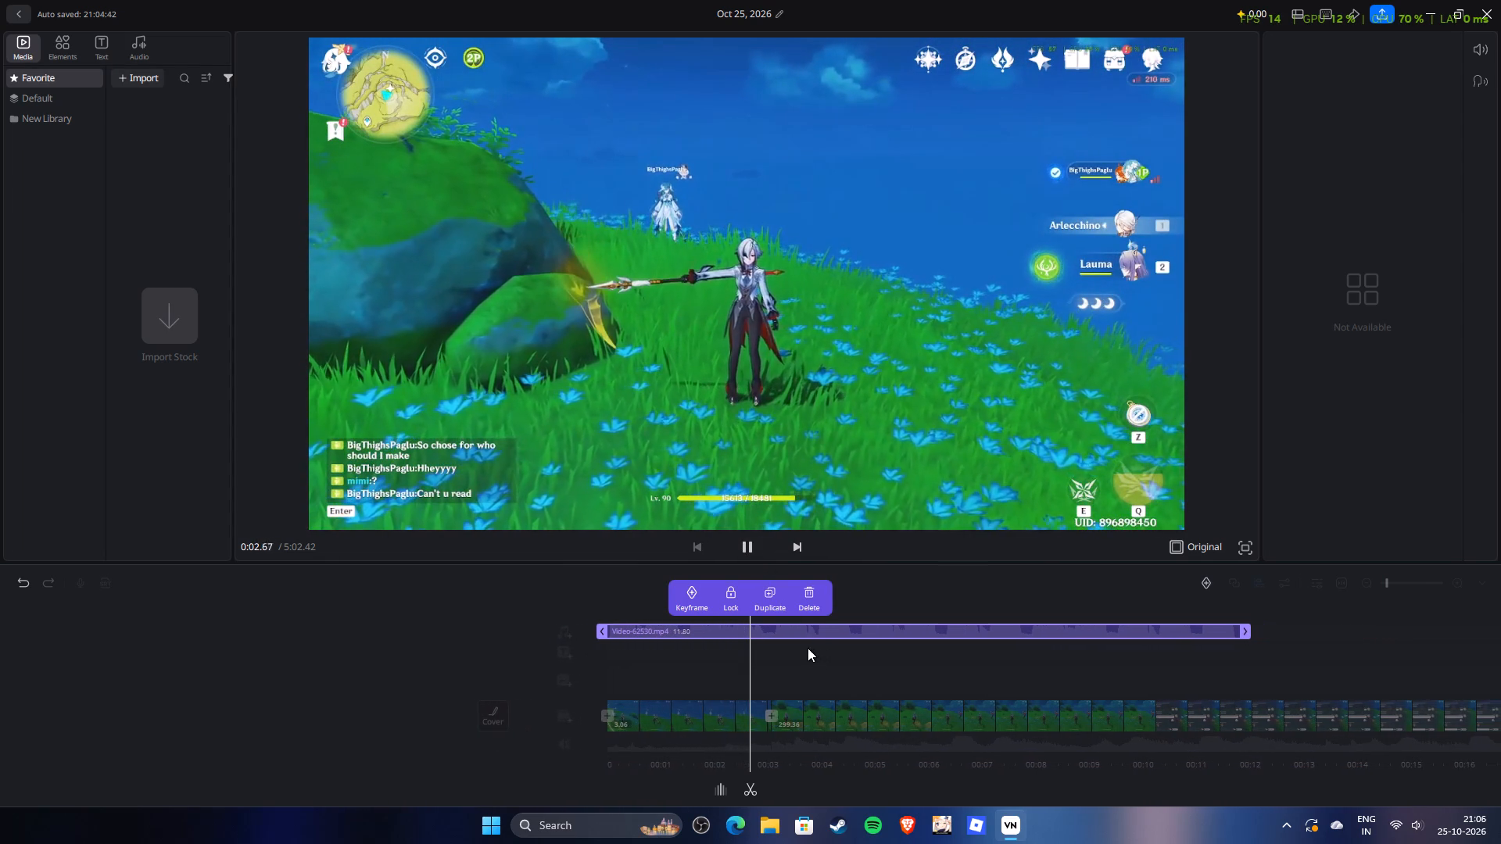
{"action": "key", "text": "space"}
{"action": "left_click", "coordinate": [849, 658]}
{"action": "key", "text": "space"}
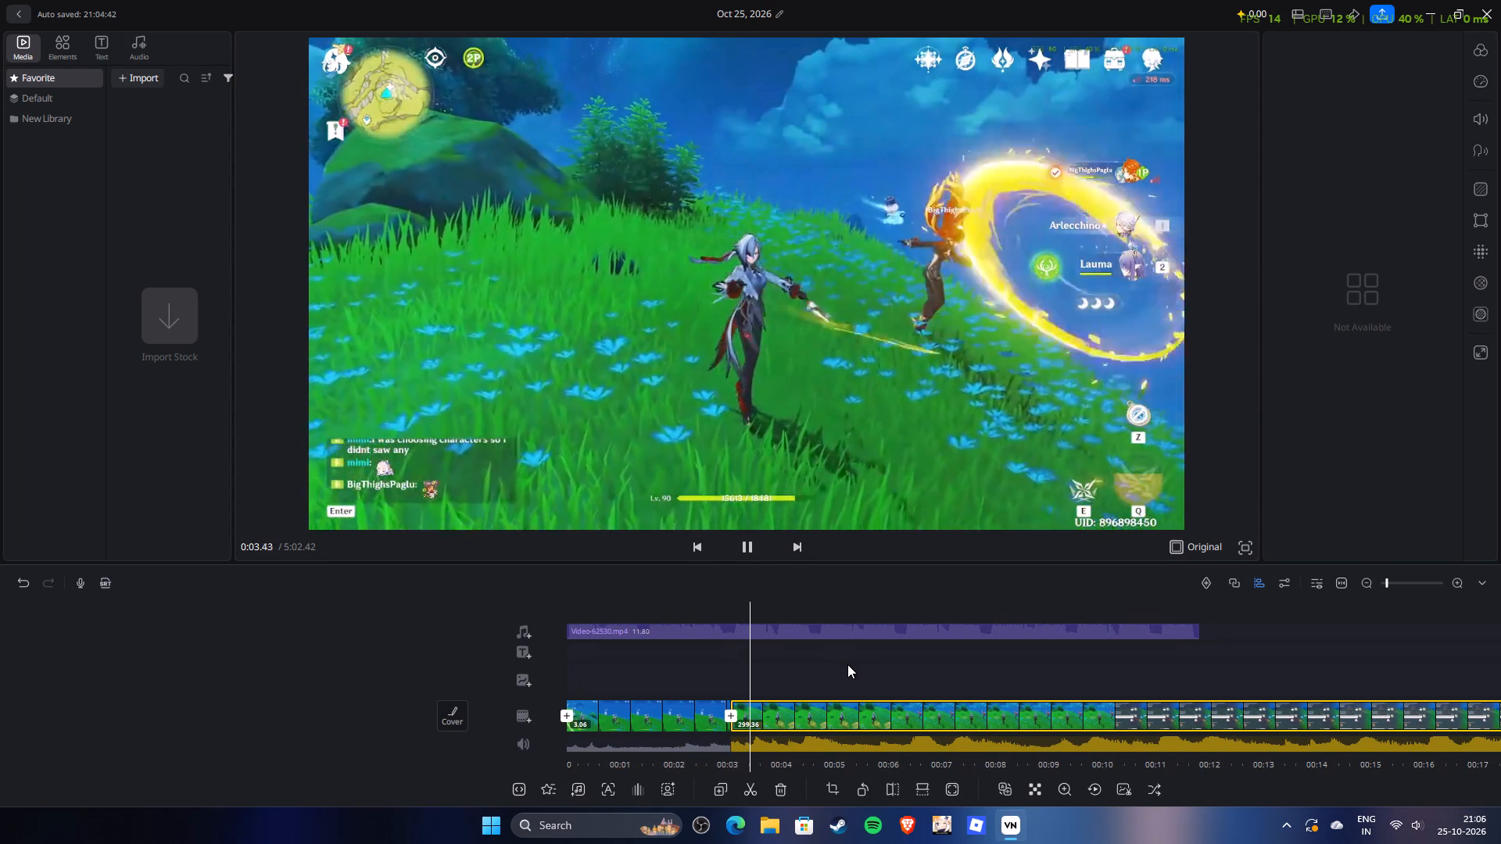
{"action": "left_click_drag", "start_coordinate": [784, 602], "coordinate": [887, 618]}
{"action": "key", "text": "space"}
{"action": "key", "text": "space"}
{"action": "key", "text": "space"}
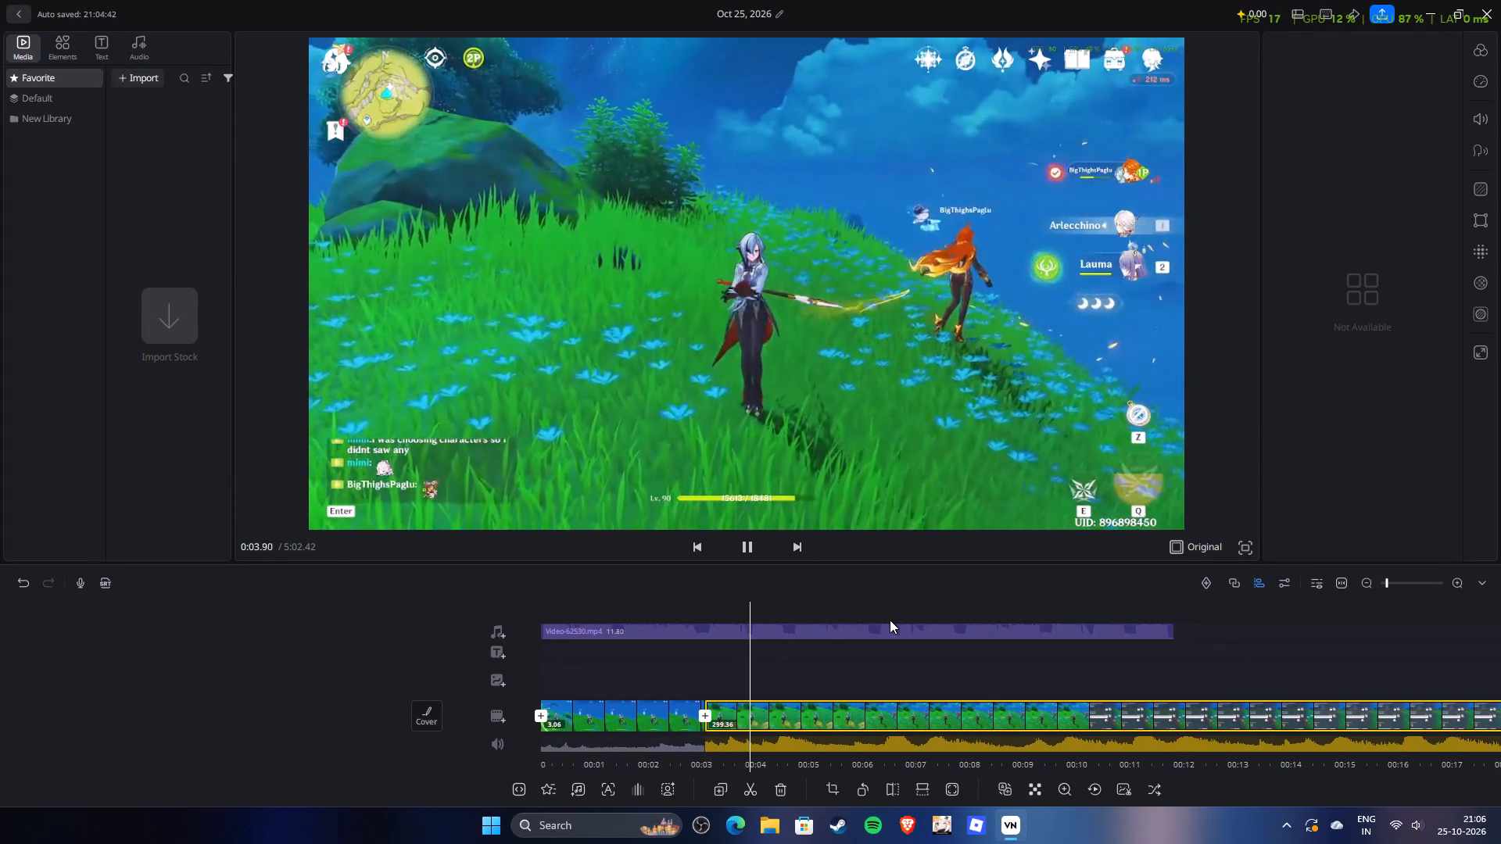
Play the footage between about 0:02 and 0:05 in short bursts to check the music timing after the first join.
{"action": "key", "text": "space"}
{"action": "key", "text": "space"}
{"action": "key", "text": "space"}
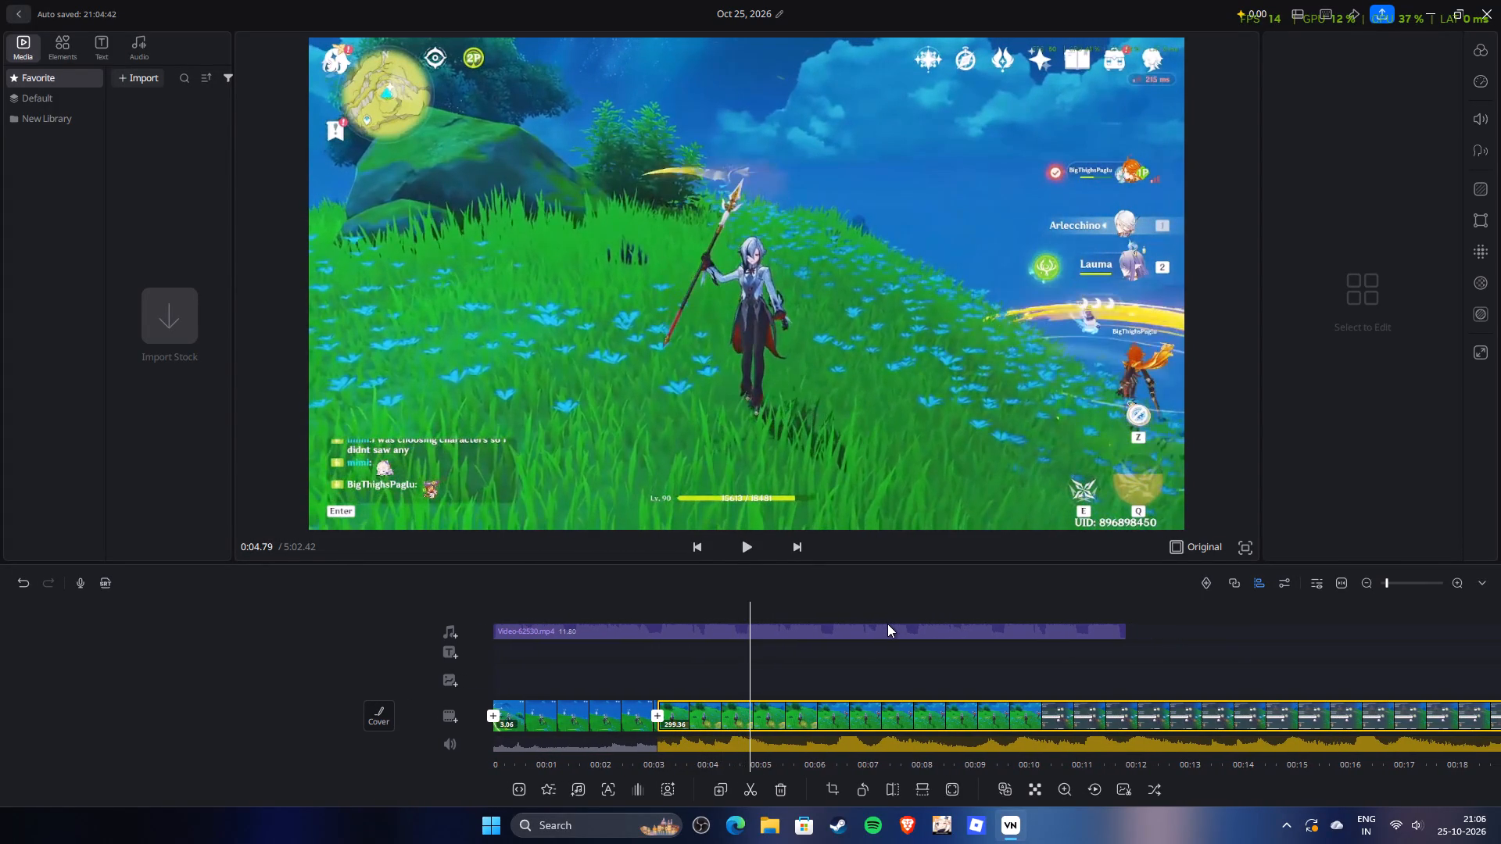
{"action": "key", "text": "space"}
{"action": "key", "text": "space"}
{"action": "key", "text": "space"}
{"action": "key", "text": "space"}
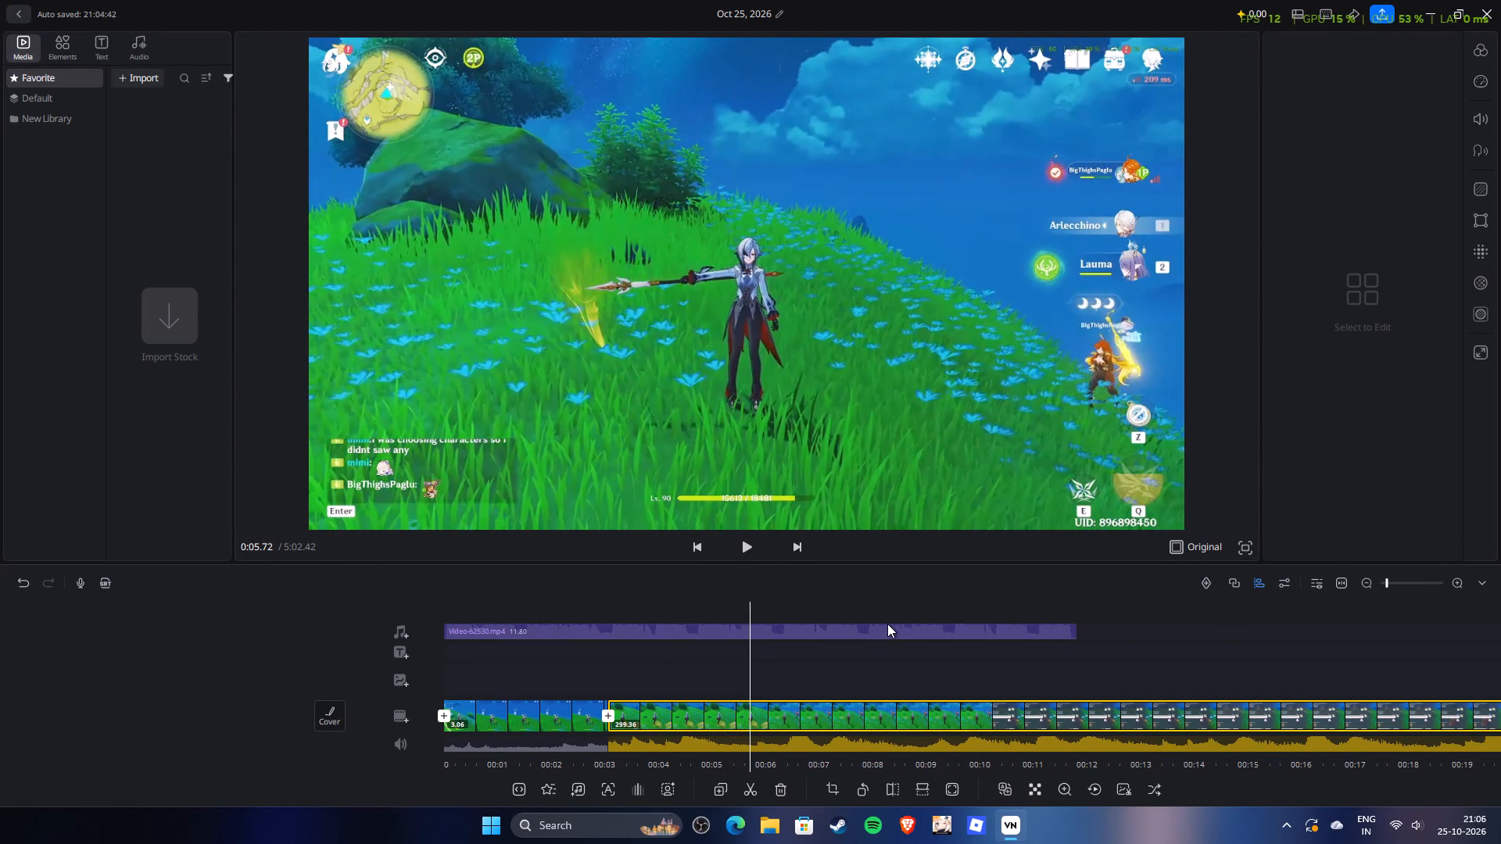
{"action": "left_click_drag", "start_coordinate": [768, 589], "coordinate": [912, 588]}
{"action": "left_click_drag", "start_coordinate": [714, 588], "coordinate": [840, 591]}
{"action": "left_click_drag", "start_coordinate": [622, 619], "coordinate": [991, 620]}
{"action": "key", "text": "space"}
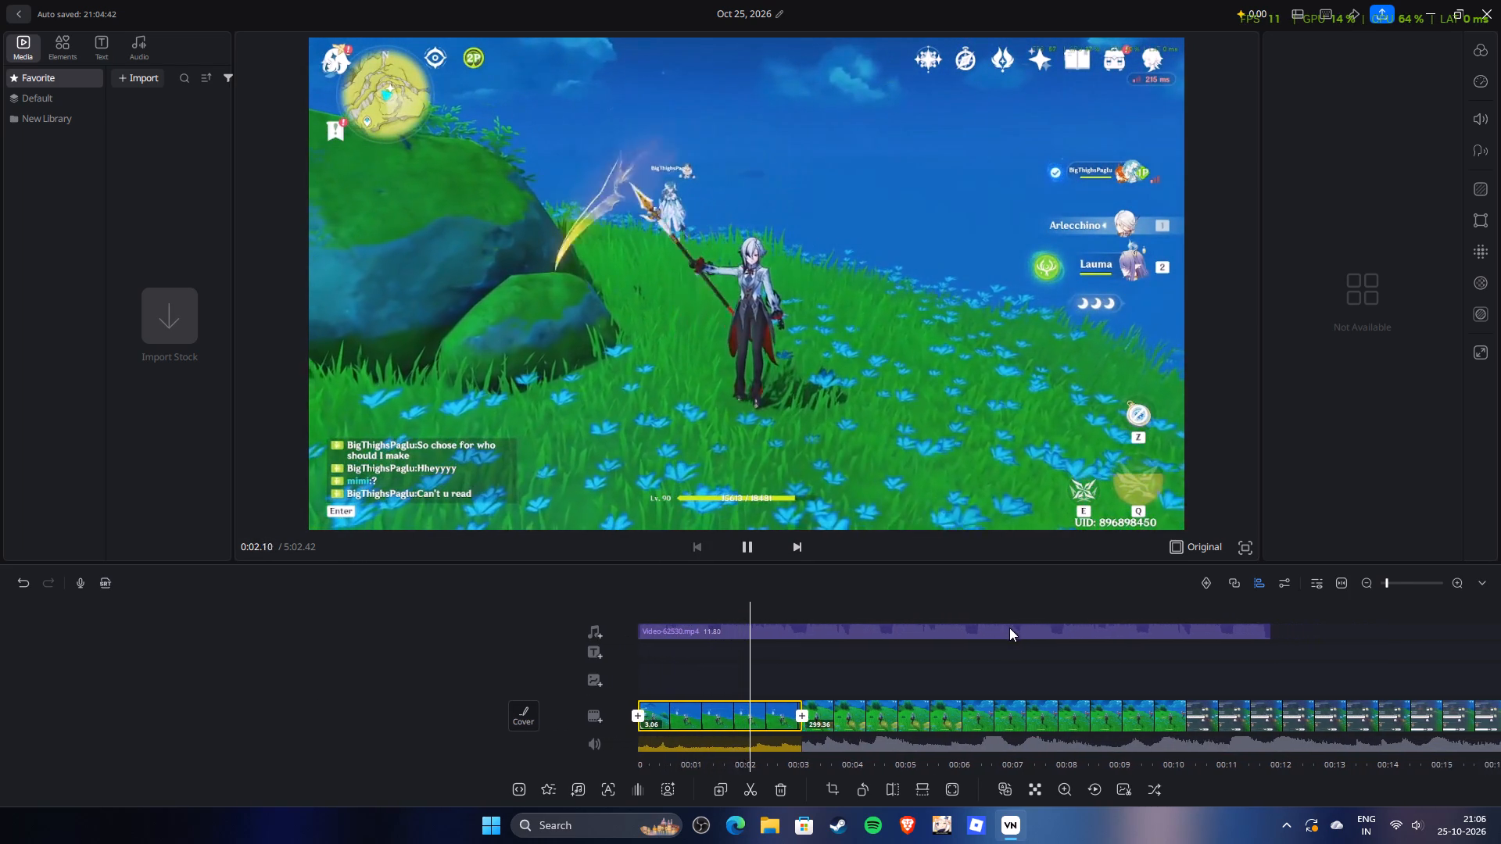
{"action": "key", "text": "space"}
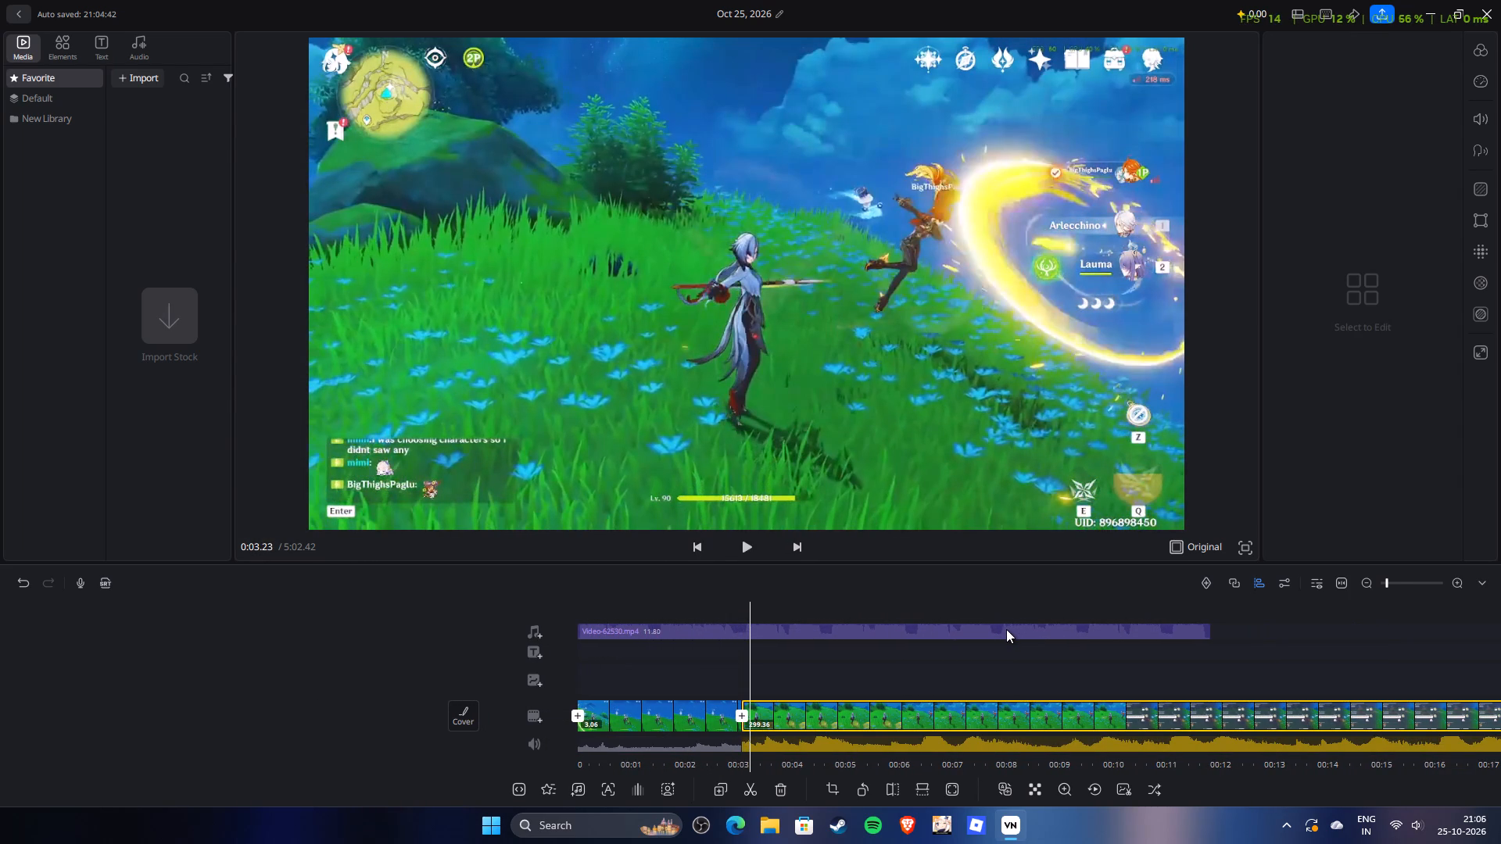
{"action": "key", "text": "space"}
{"action": "key", "text": "space"}
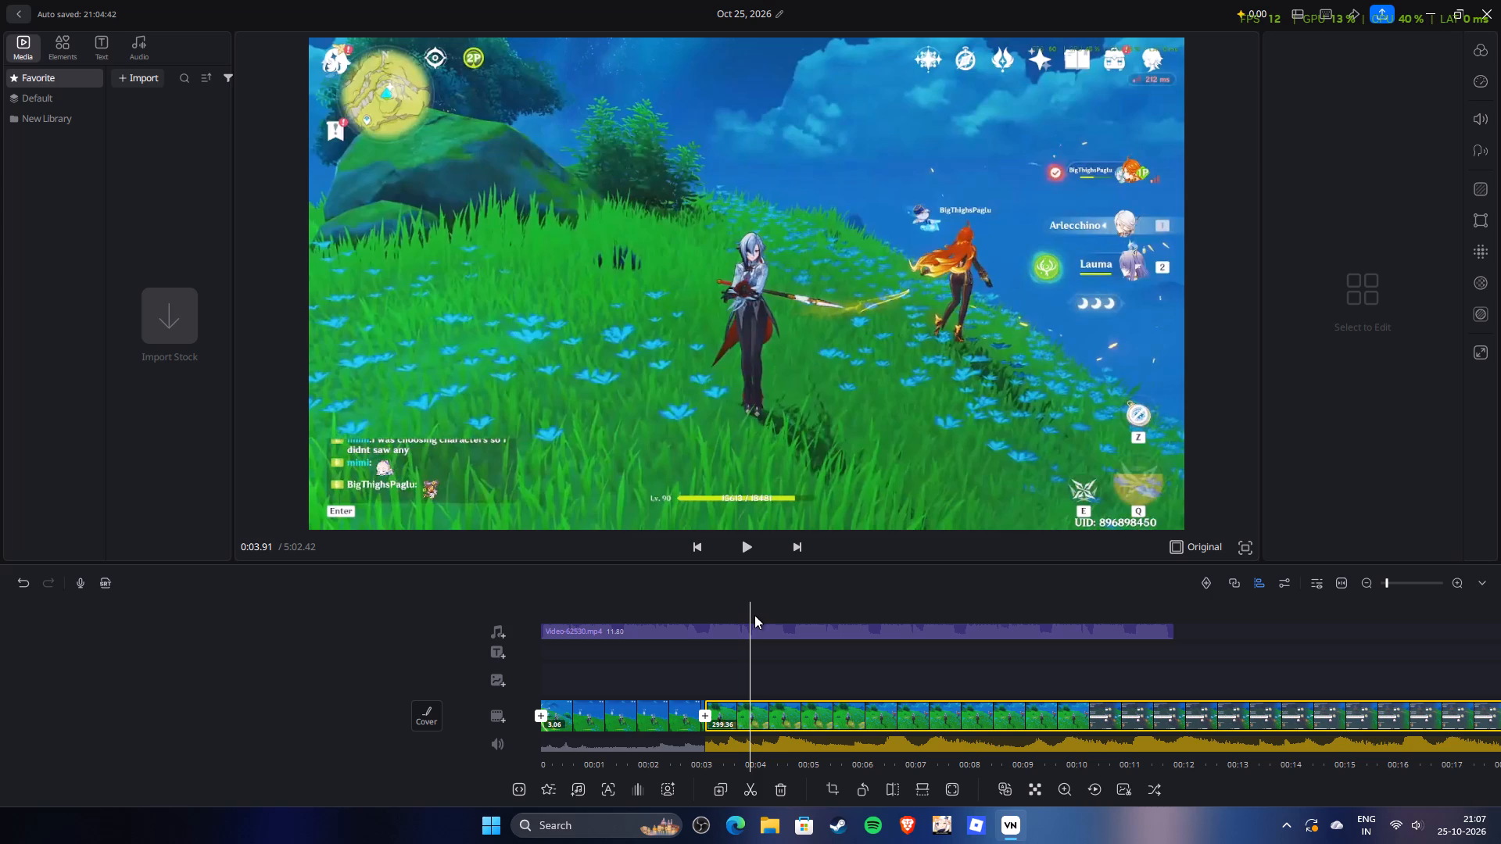
Split the main footage clip at 0:03.91.
{"action": "left_click", "coordinate": [797, 703]}
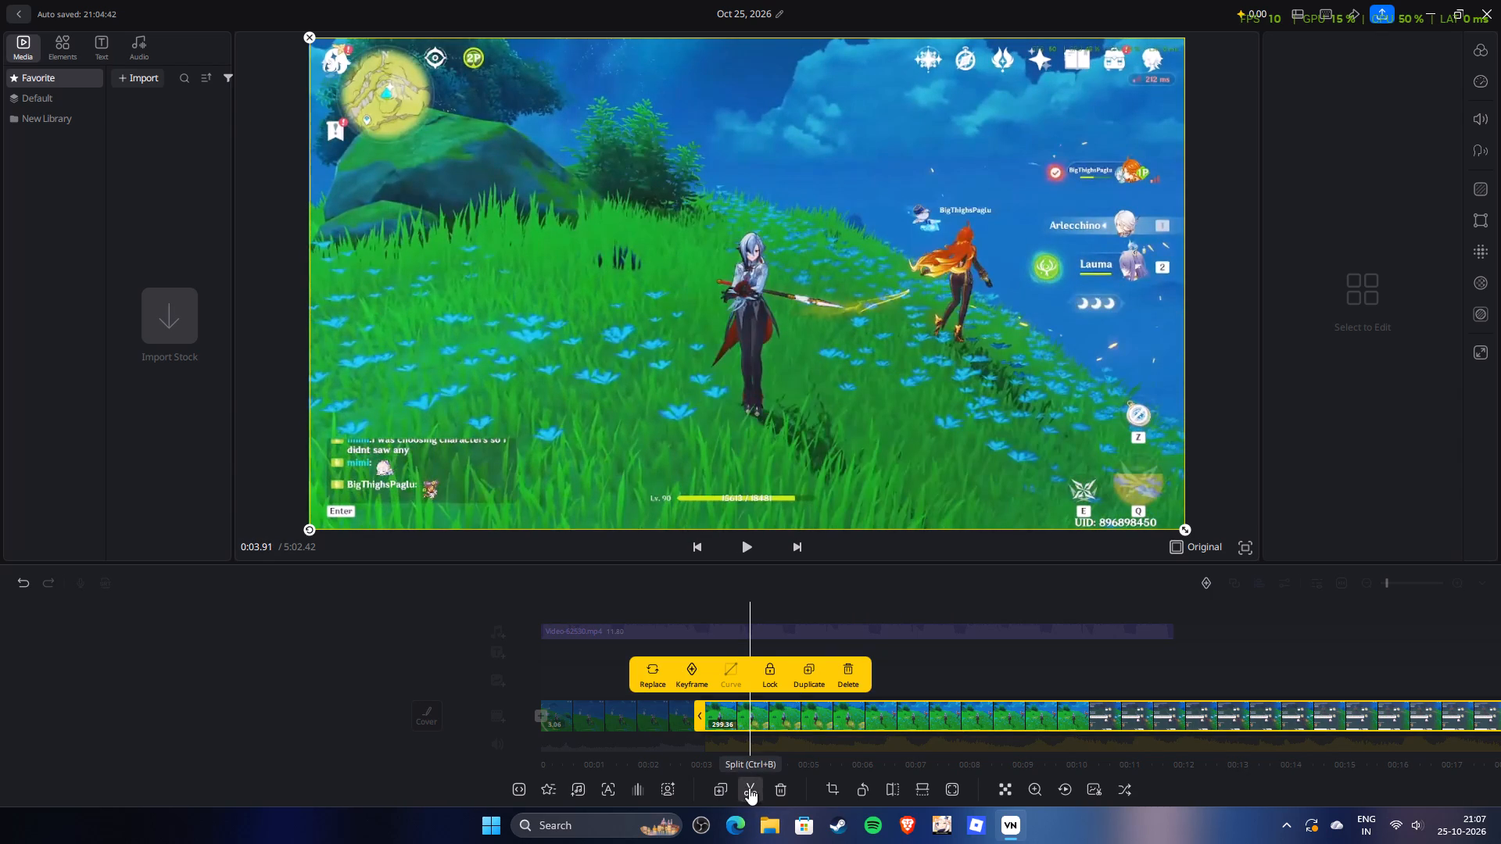
{"action": "left_click", "coordinate": [749, 788]}
{"action": "left_click_drag", "start_coordinate": [847, 722], "coordinate": [740, 722]}
{"action": "left_click", "coordinate": [899, 689]}
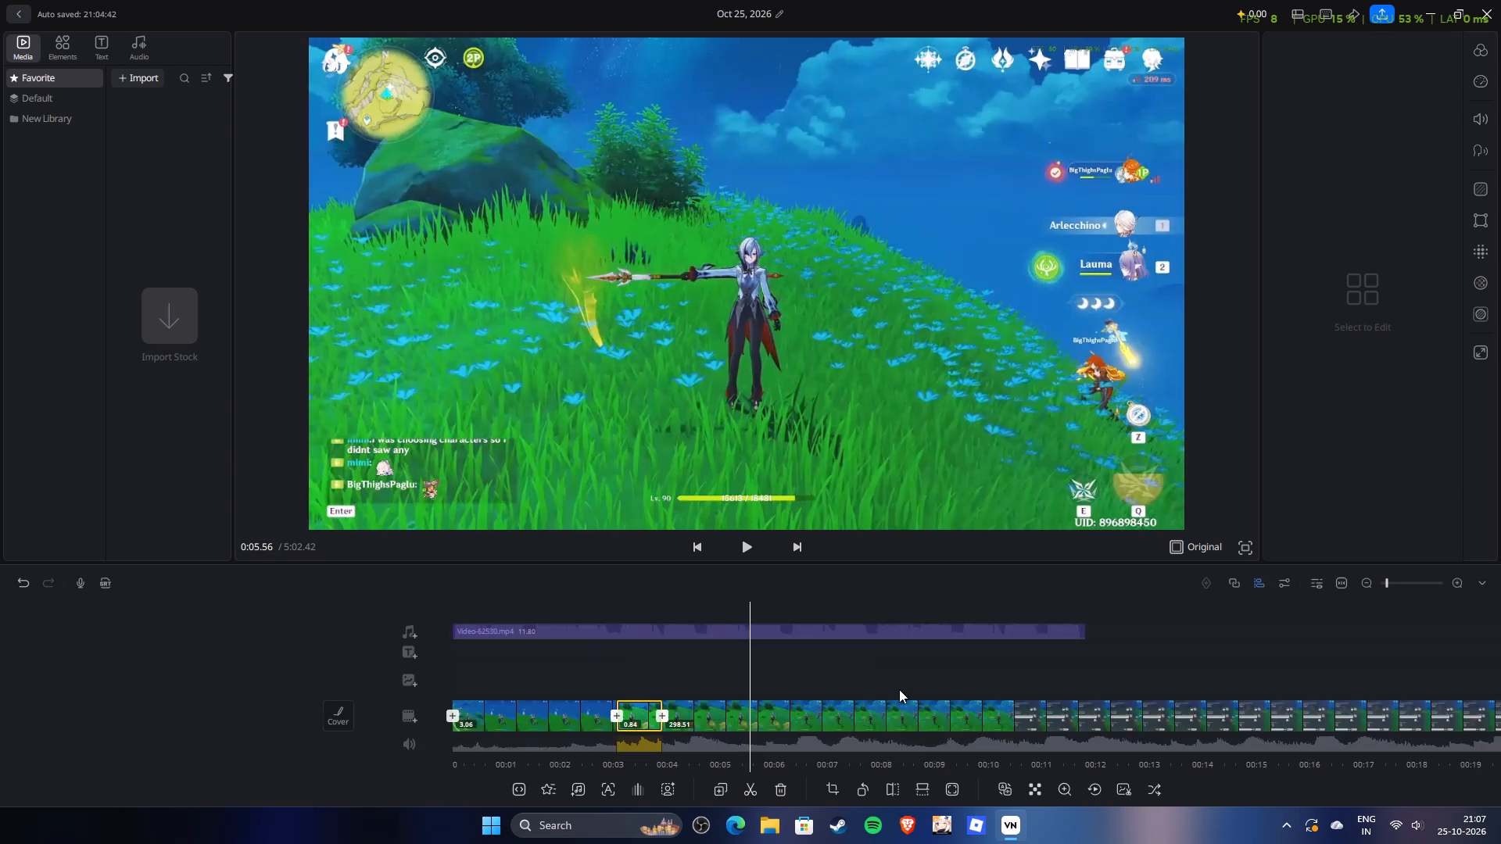
Scrub forward through the remaining footage to about 2:09, examining the scenes for the next shot to keep.
{"action": "left_click_drag", "start_coordinate": [951, 671], "coordinate": [395, 685]}
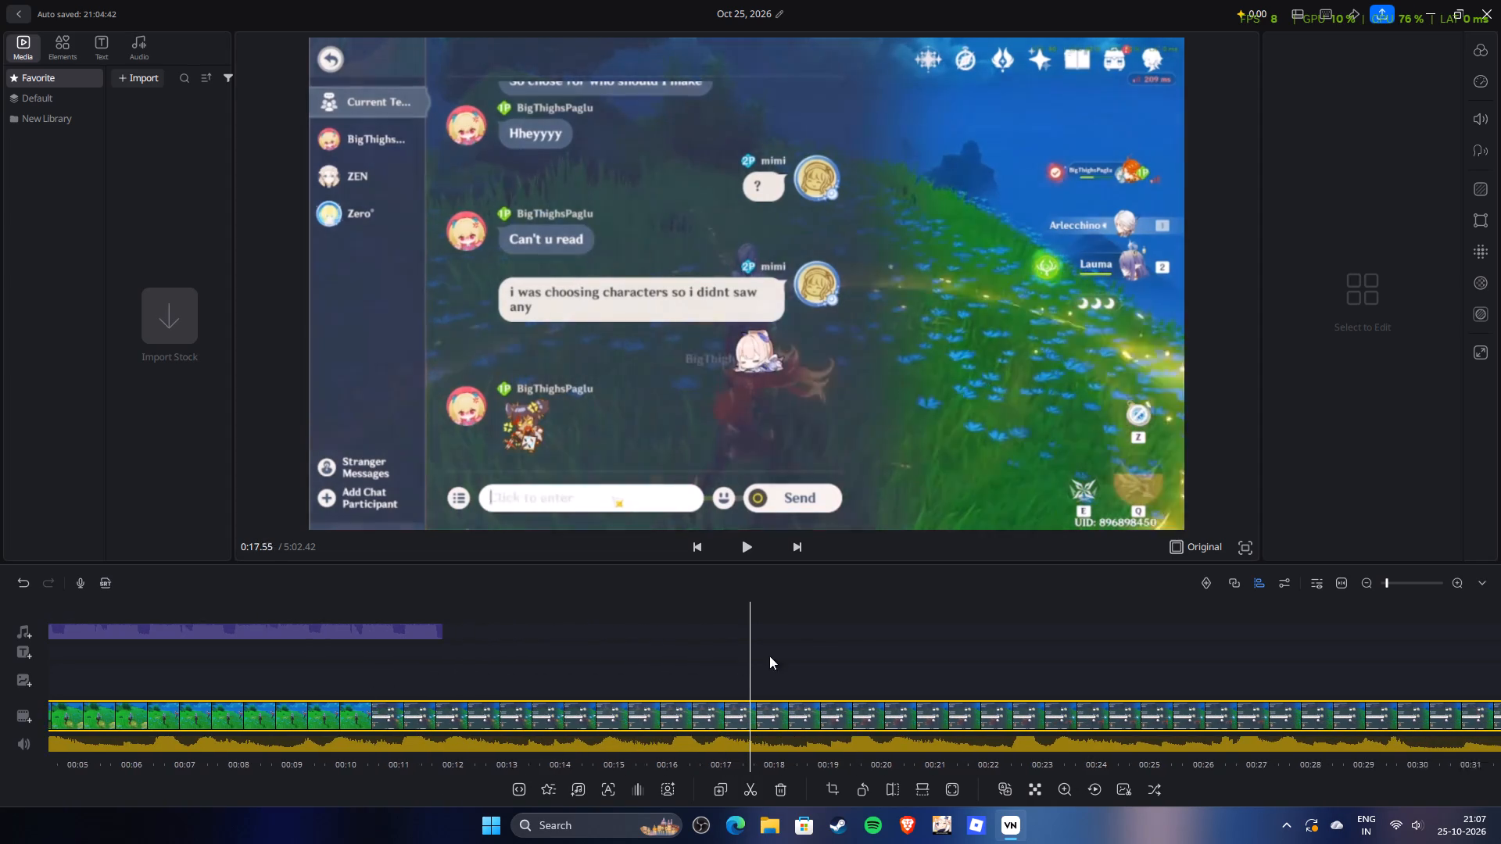
{"action": "left_click_drag", "start_coordinate": [830, 657], "coordinate": [570, 674]}
{"action": "left_click_drag", "start_coordinate": [833, 657], "coordinate": [489, 667]}
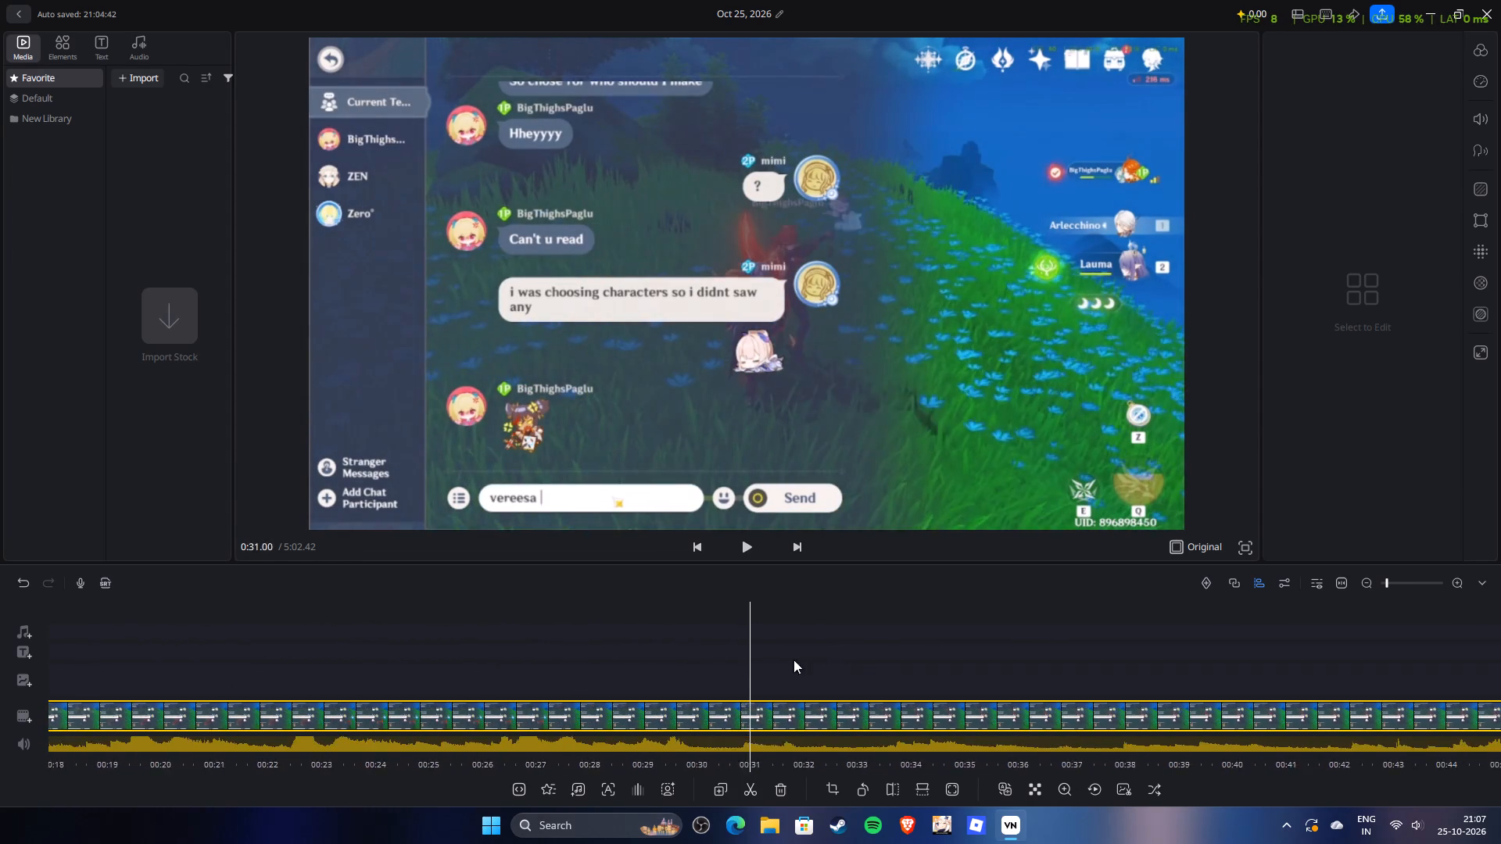
{"action": "left_click_drag", "start_coordinate": [822, 660], "coordinate": [435, 678]}
{"action": "left_click_drag", "start_coordinate": [1044, 669], "coordinate": [485, 675]}
{"action": "left_click_drag", "start_coordinate": [709, 656], "coordinate": [720, 663]}
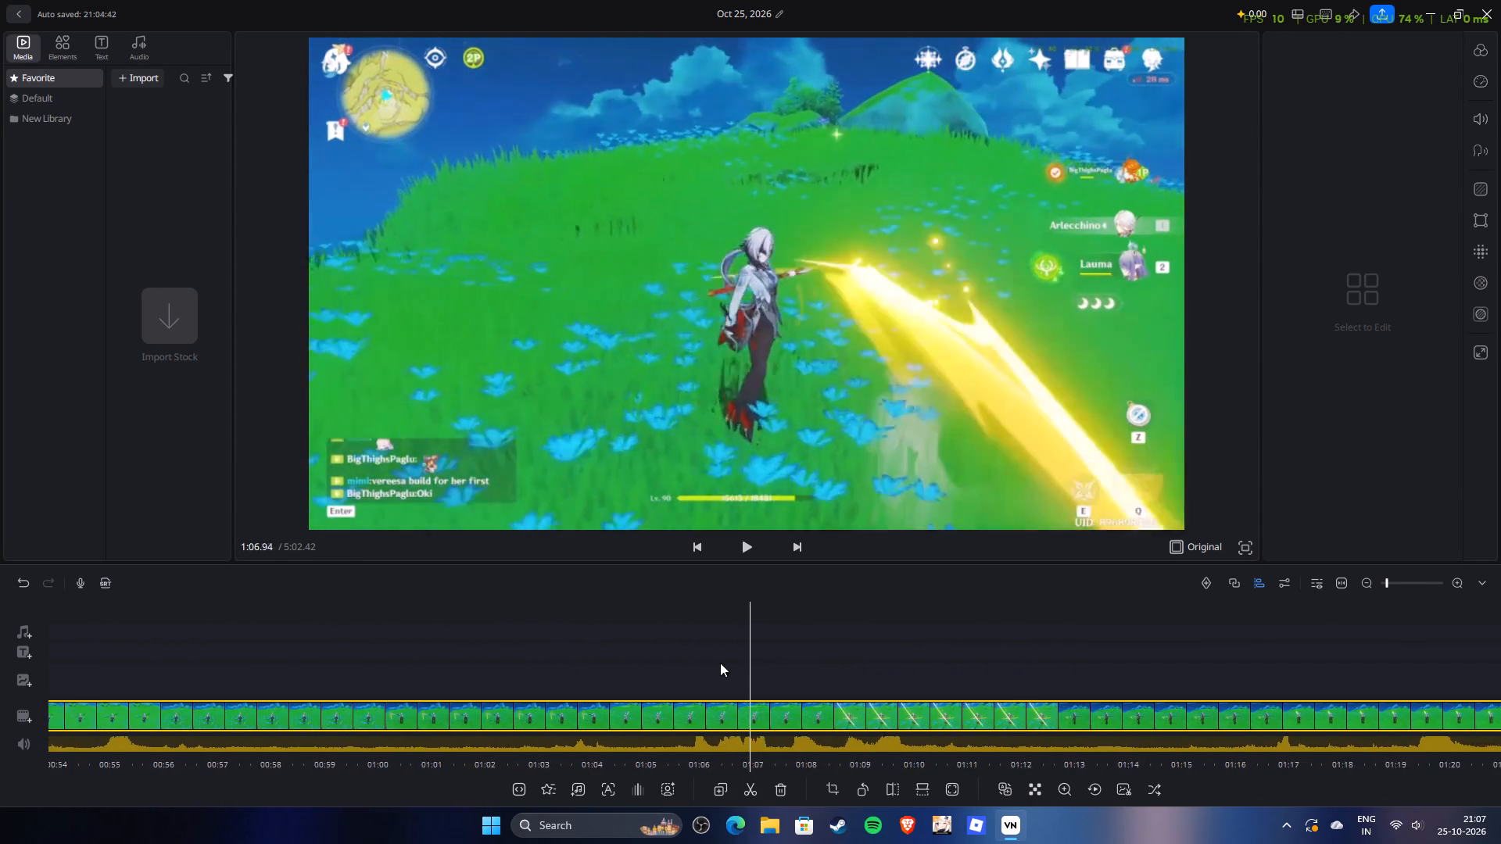
{"action": "left_click_drag", "start_coordinate": [720, 663], "coordinate": [431, 696]}
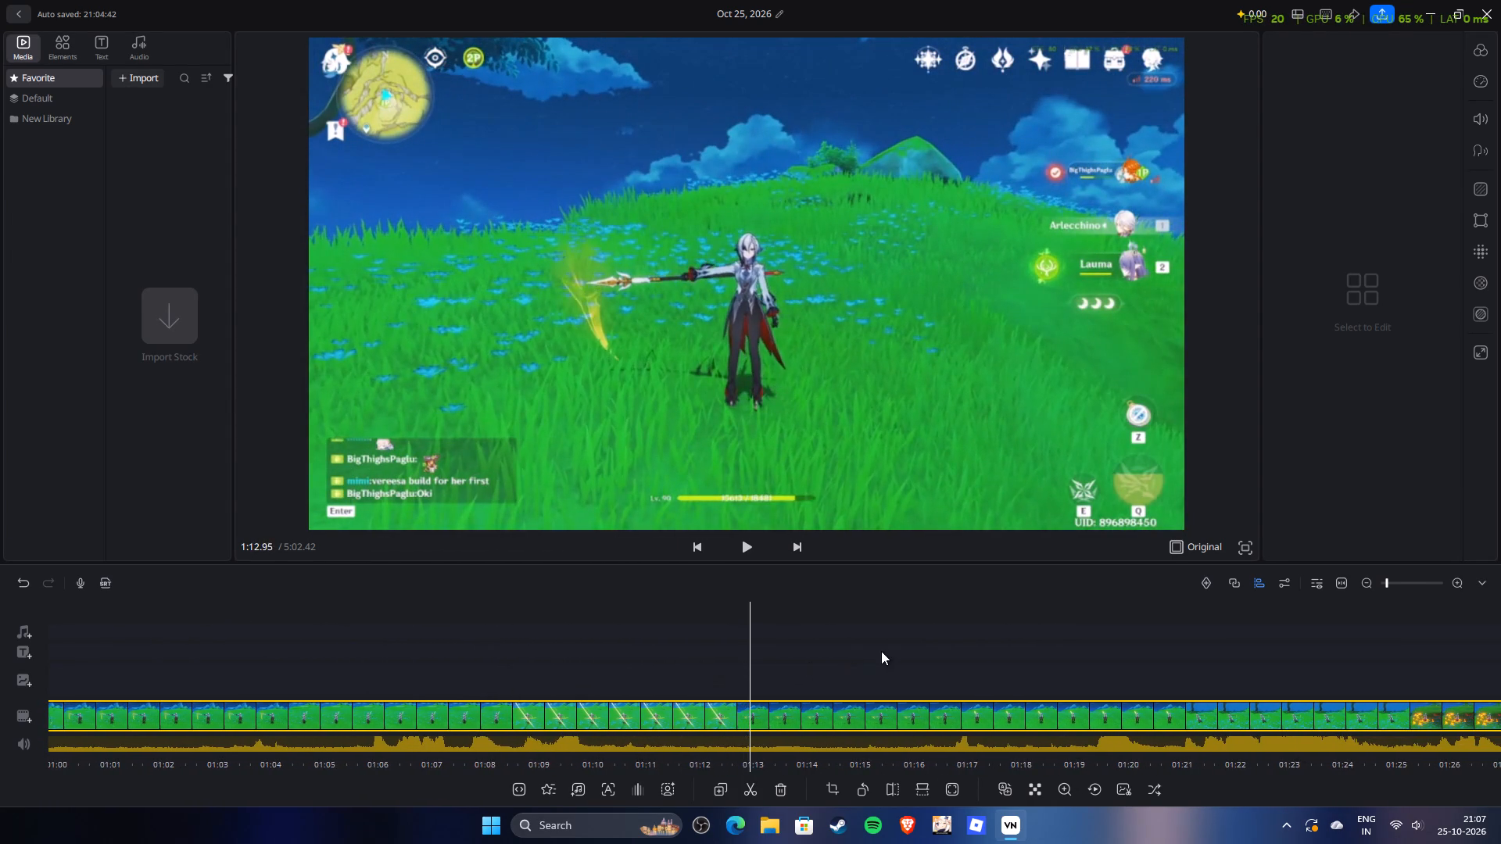
{"action": "left_click_drag", "start_coordinate": [851, 653], "coordinate": [732, 685]}
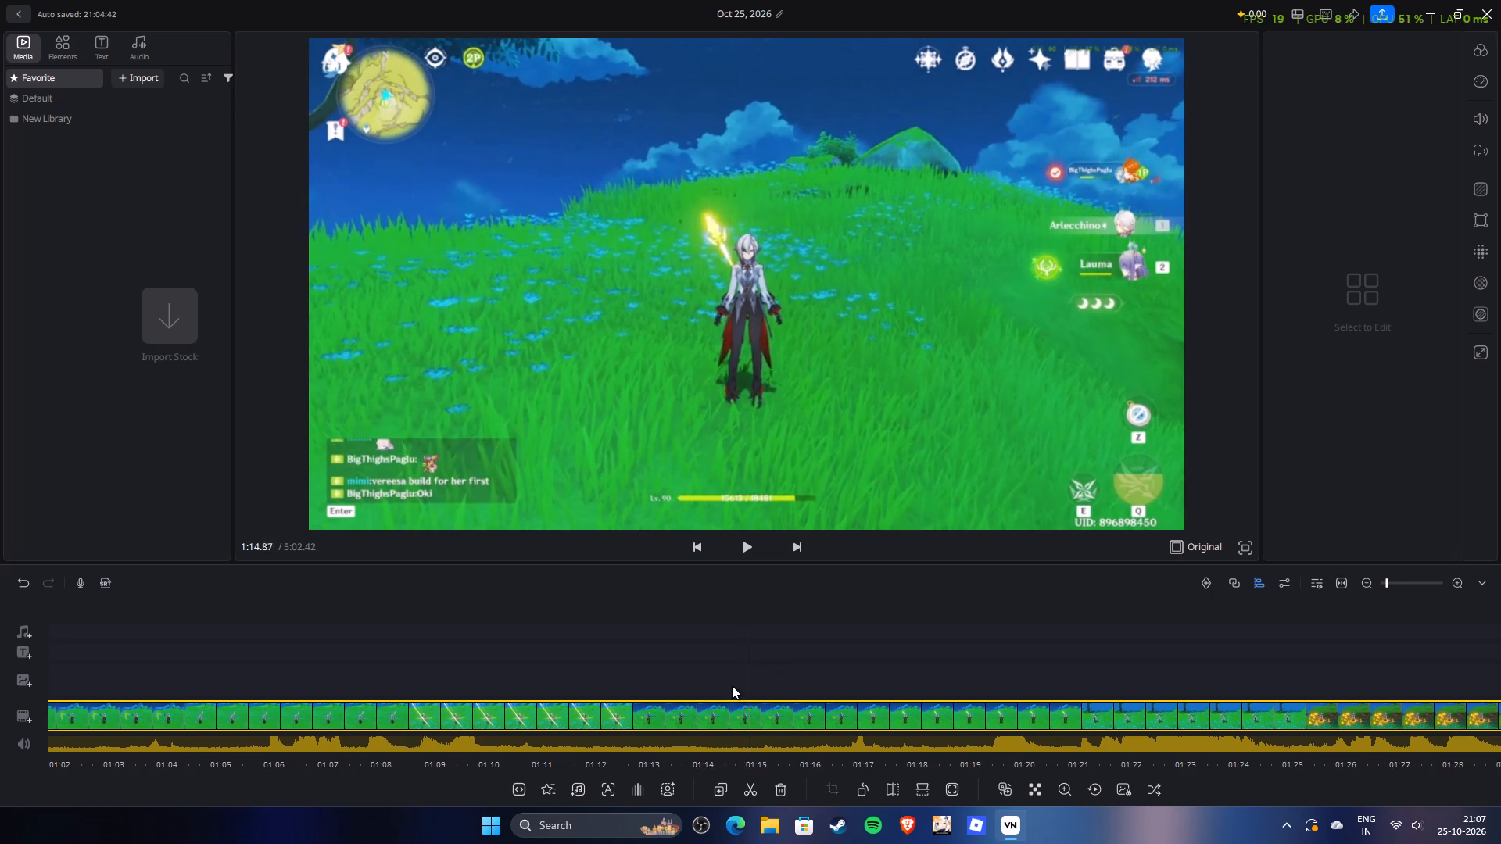
{"action": "left_click_drag", "start_coordinate": [732, 685], "coordinate": [682, 723]}
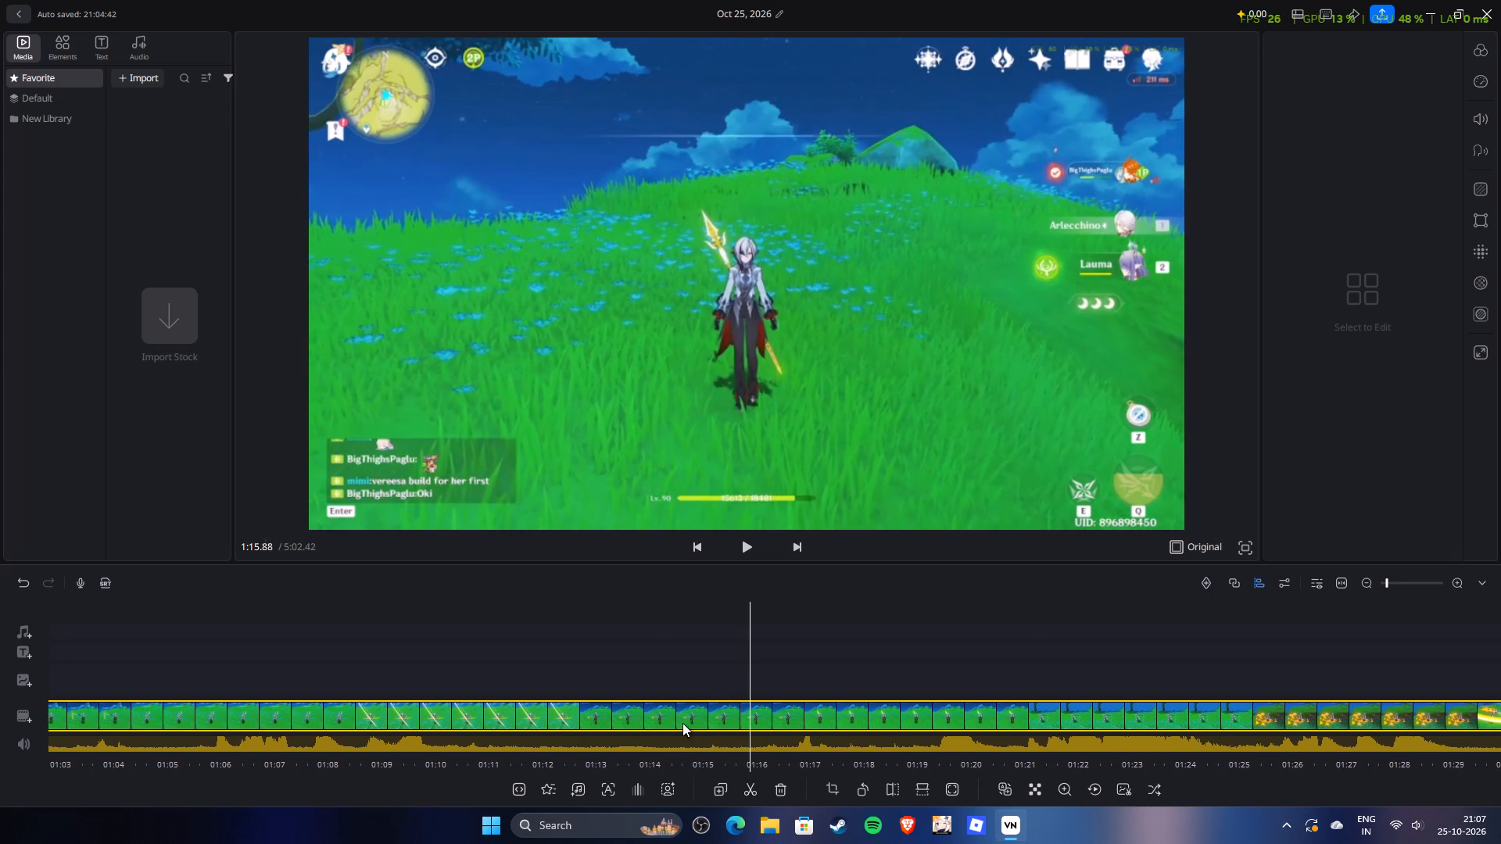
{"action": "left_click_drag", "start_coordinate": [682, 723], "coordinate": [605, 735]}
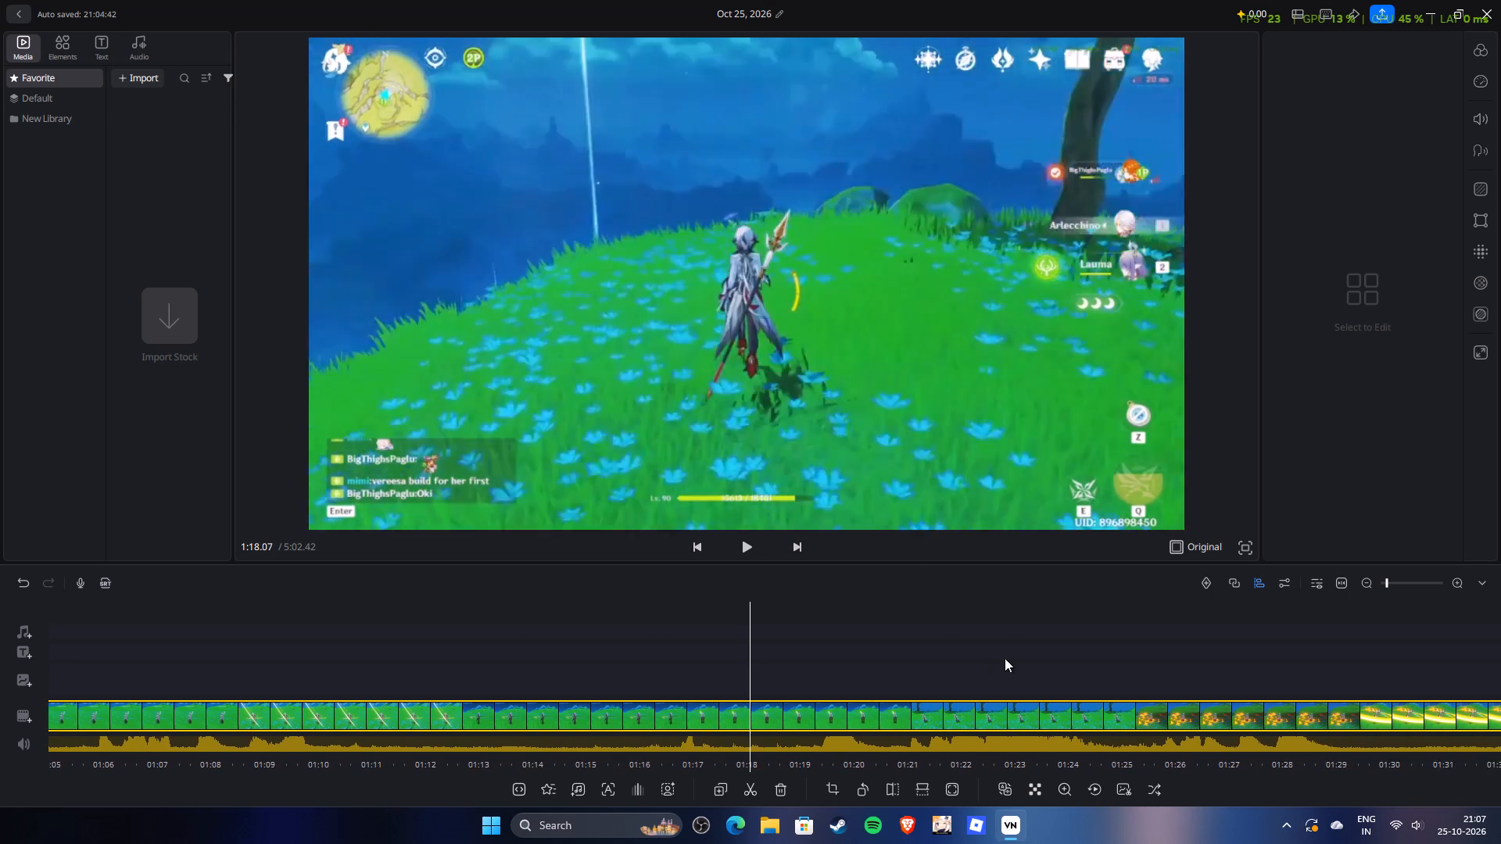
{"action": "left_click_drag", "start_coordinate": [986, 661], "coordinate": [721, 692]}
{"action": "left_click_drag", "start_coordinate": [857, 657], "coordinate": [558, 684]}
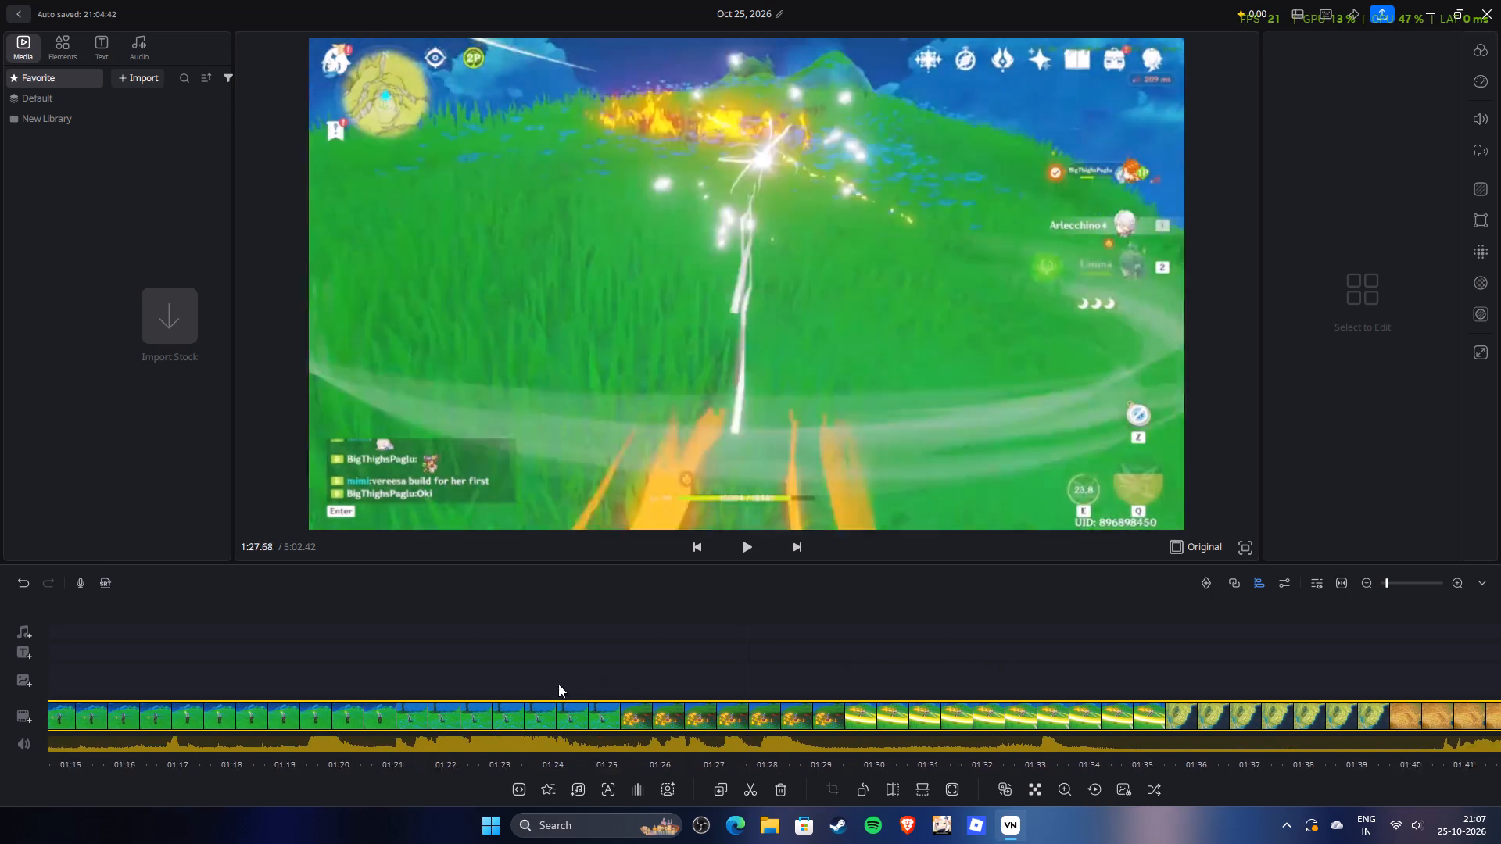
{"action": "left_click_drag", "start_coordinate": [558, 684], "coordinate": [457, 703]}
{"action": "left_click_drag", "start_coordinate": [1092, 694], "coordinate": [1005, 708]}
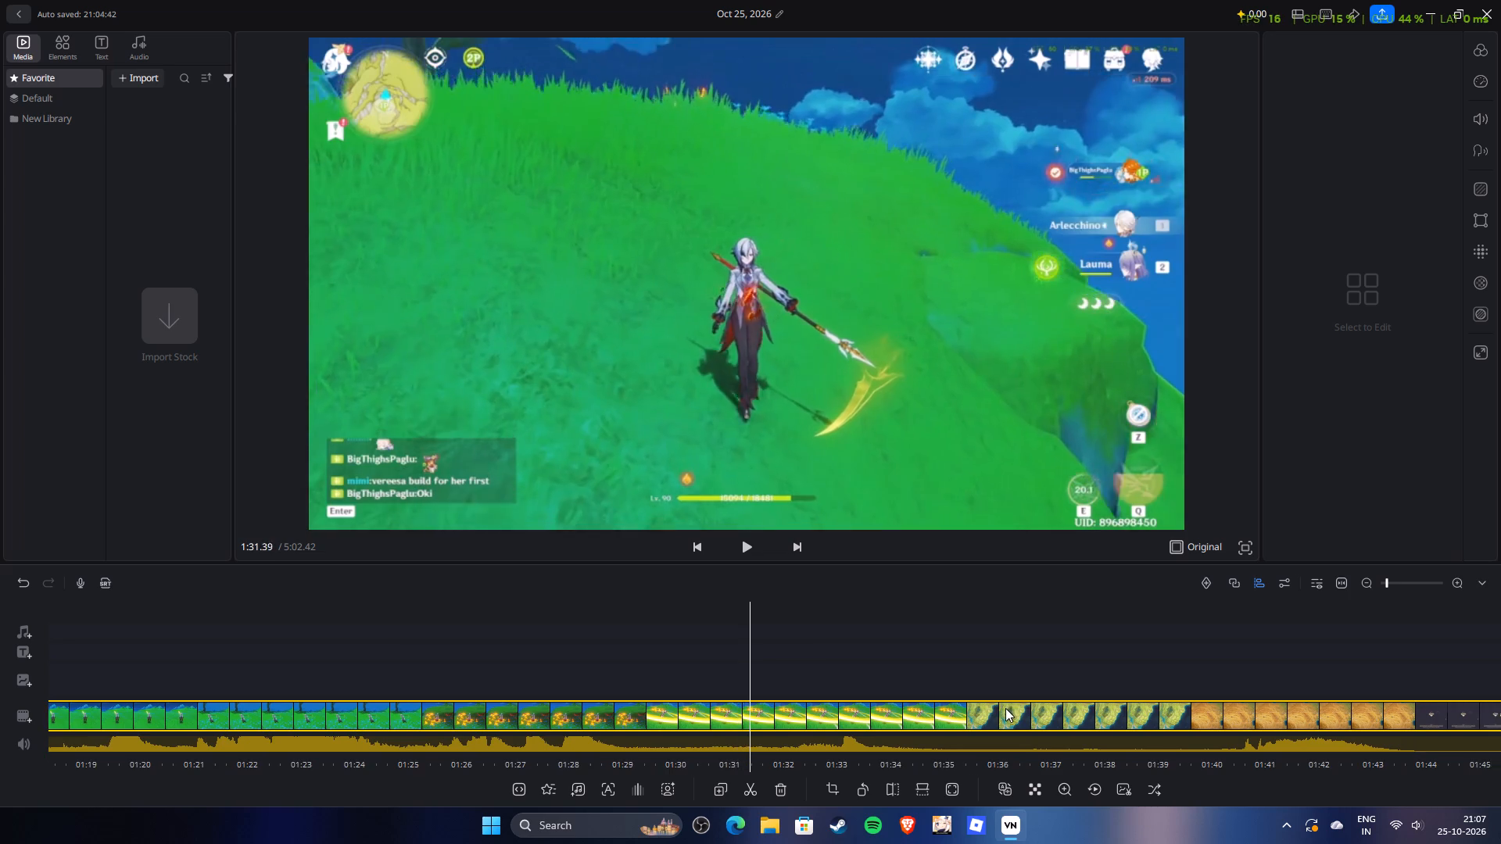
{"action": "left_click_drag", "start_coordinate": [1005, 708], "coordinate": [795, 741]}
{"action": "left_click_drag", "start_coordinate": [1102, 696], "coordinate": [1031, 710]}
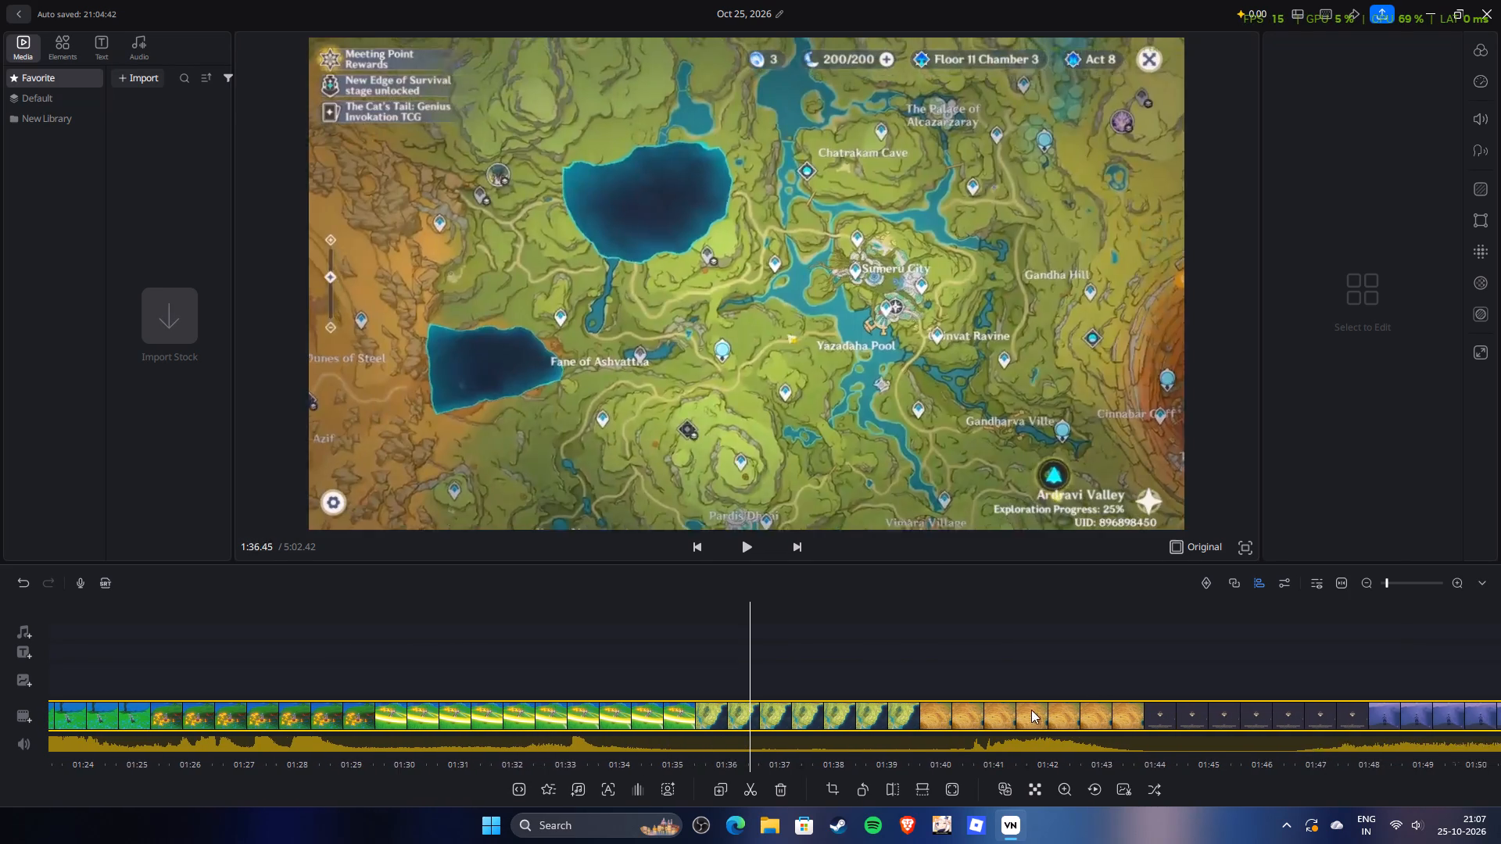
{"action": "left_click_drag", "start_coordinate": [1031, 710], "coordinate": [900, 735]}
{"action": "left_click_drag", "start_coordinate": [1241, 667], "coordinate": [1067, 681]}
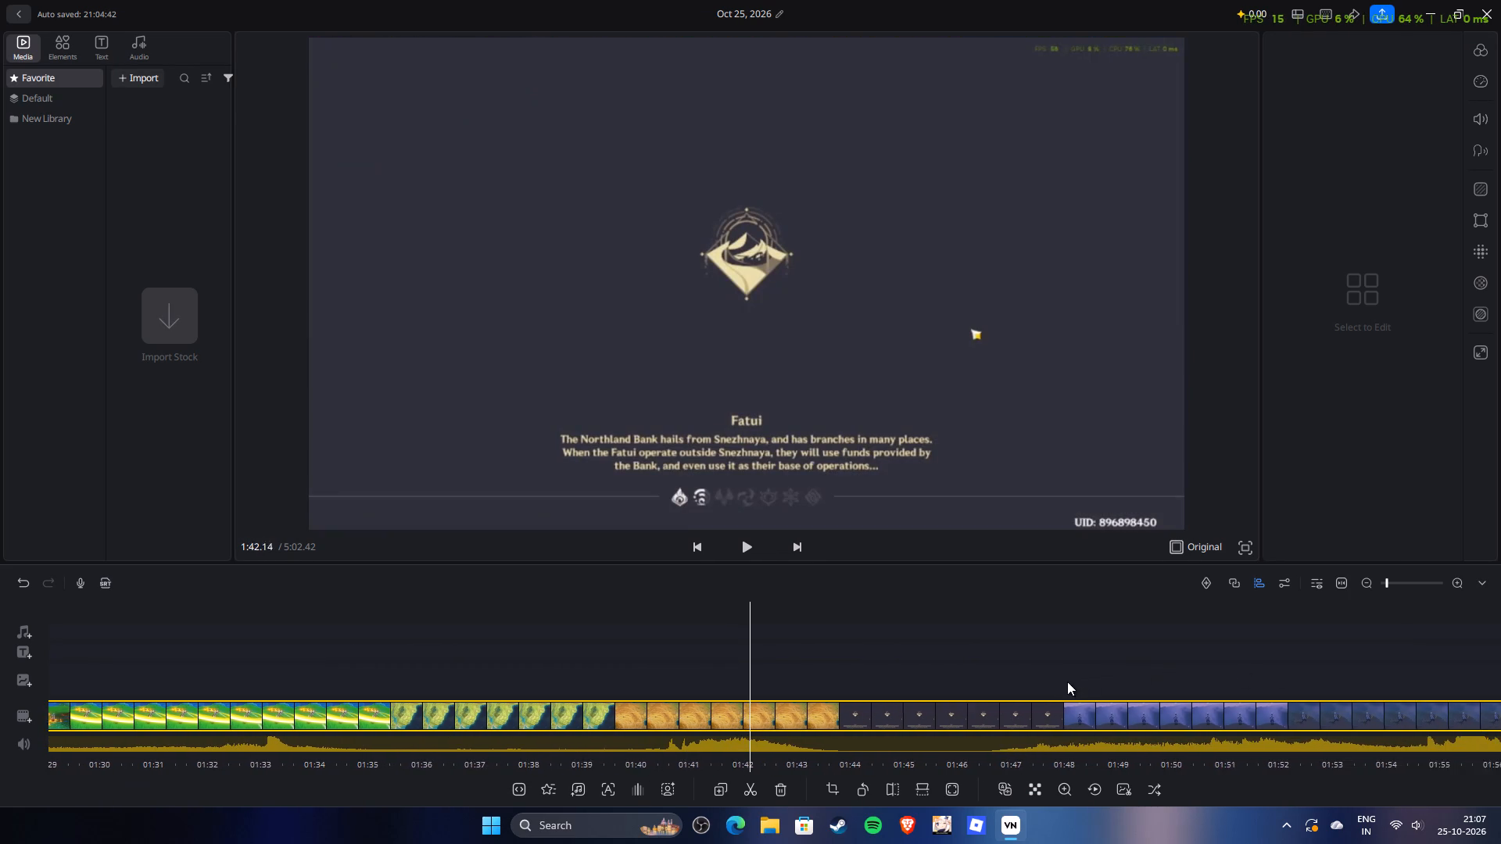
{"action": "left_click_drag", "start_coordinate": [1067, 681], "coordinate": [926, 708]}
{"action": "left_click_drag", "start_coordinate": [1284, 627], "coordinate": [1137, 654]}
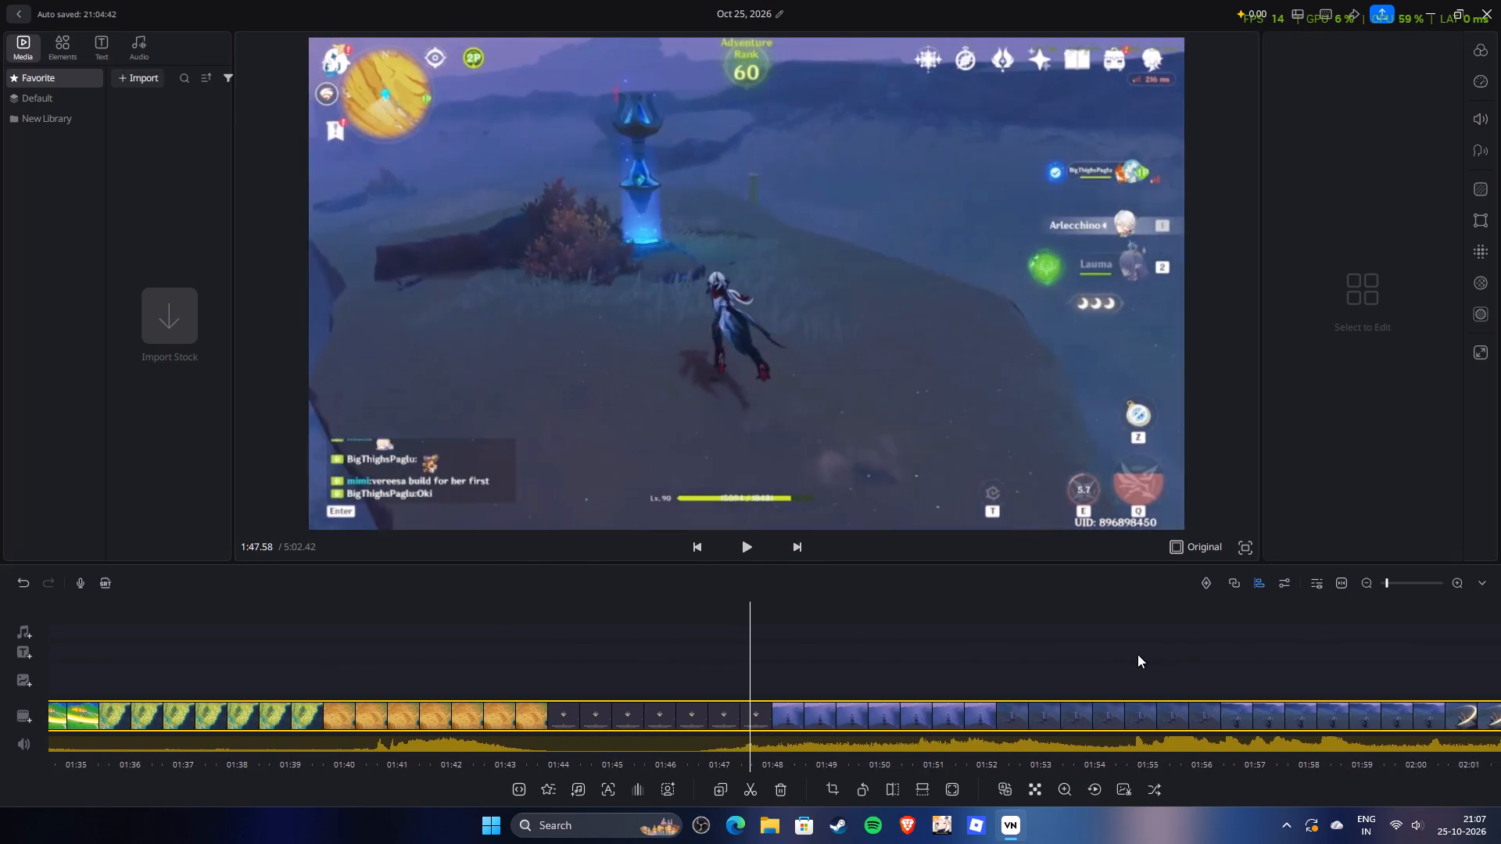
{"action": "left_click_drag", "start_coordinate": [1137, 654], "coordinate": [1049, 666]}
{"action": "left_click_drag", "start_coordinate": [1413, 633], "coordinate": [1158, 658]}
{"action": "left_click_drag", "start_coordinate": [1435, 616], "coordinate": [1422, 616]}
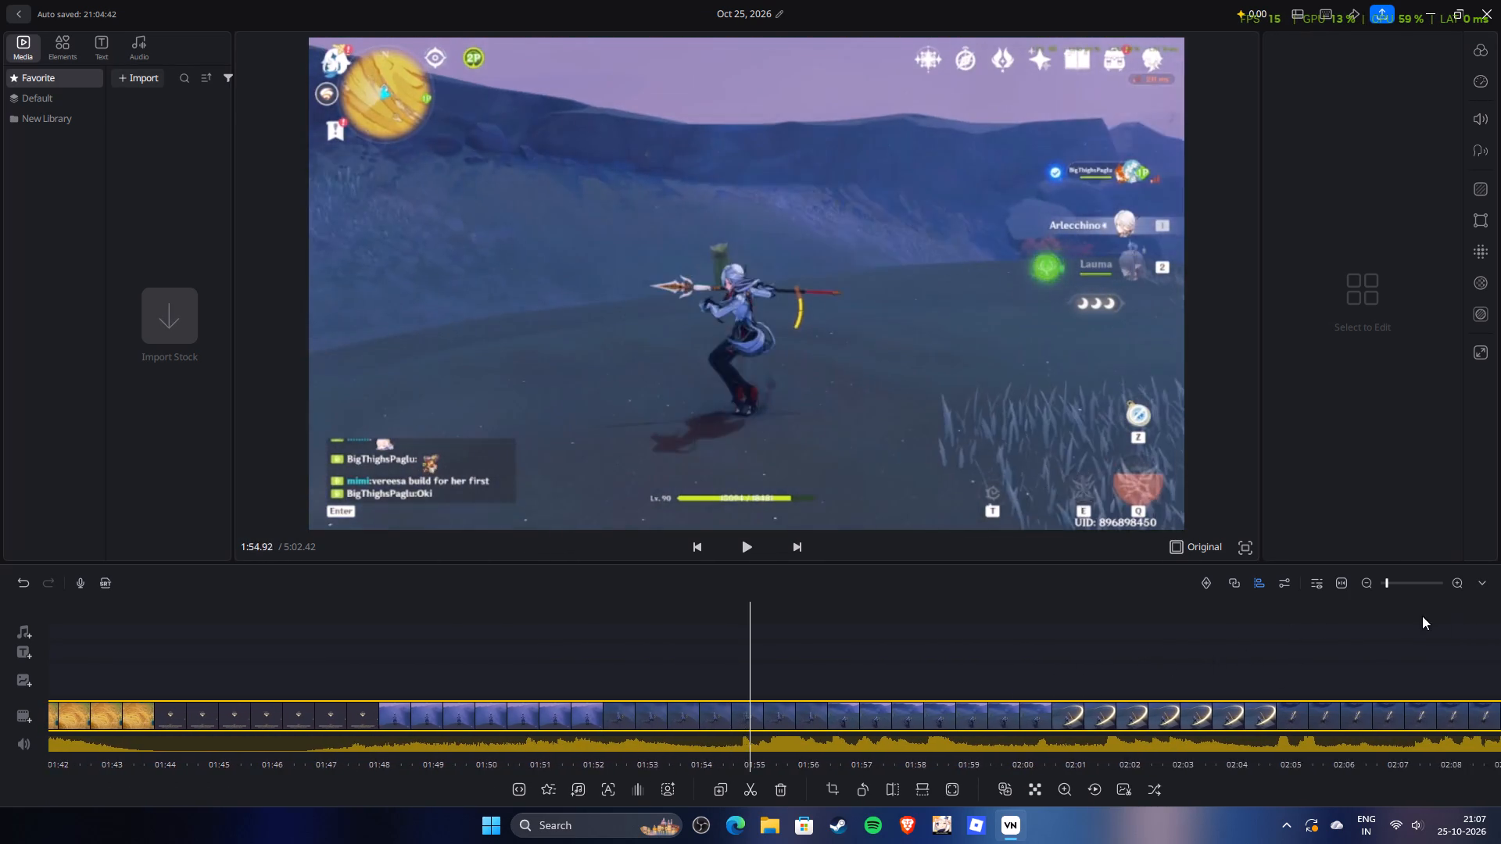
{"action": "left_click_drag", "start_coordinate": [1422, 616], "coordinate": [1243, 632]}
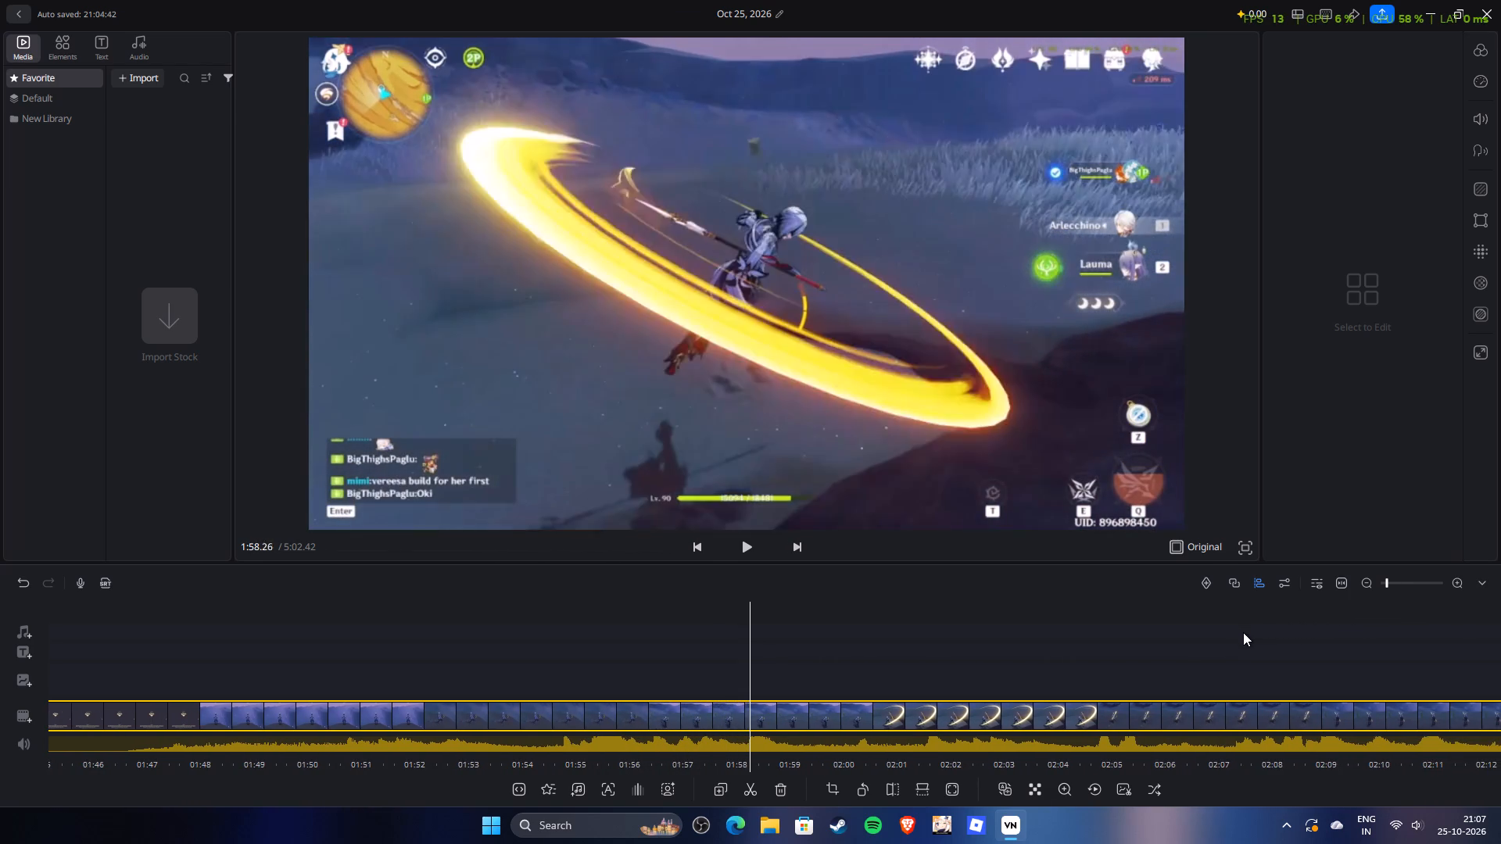
{"action": "left_click_drag", "start_coordinate": [1243, 632], "coordinate": [1108, 650]}
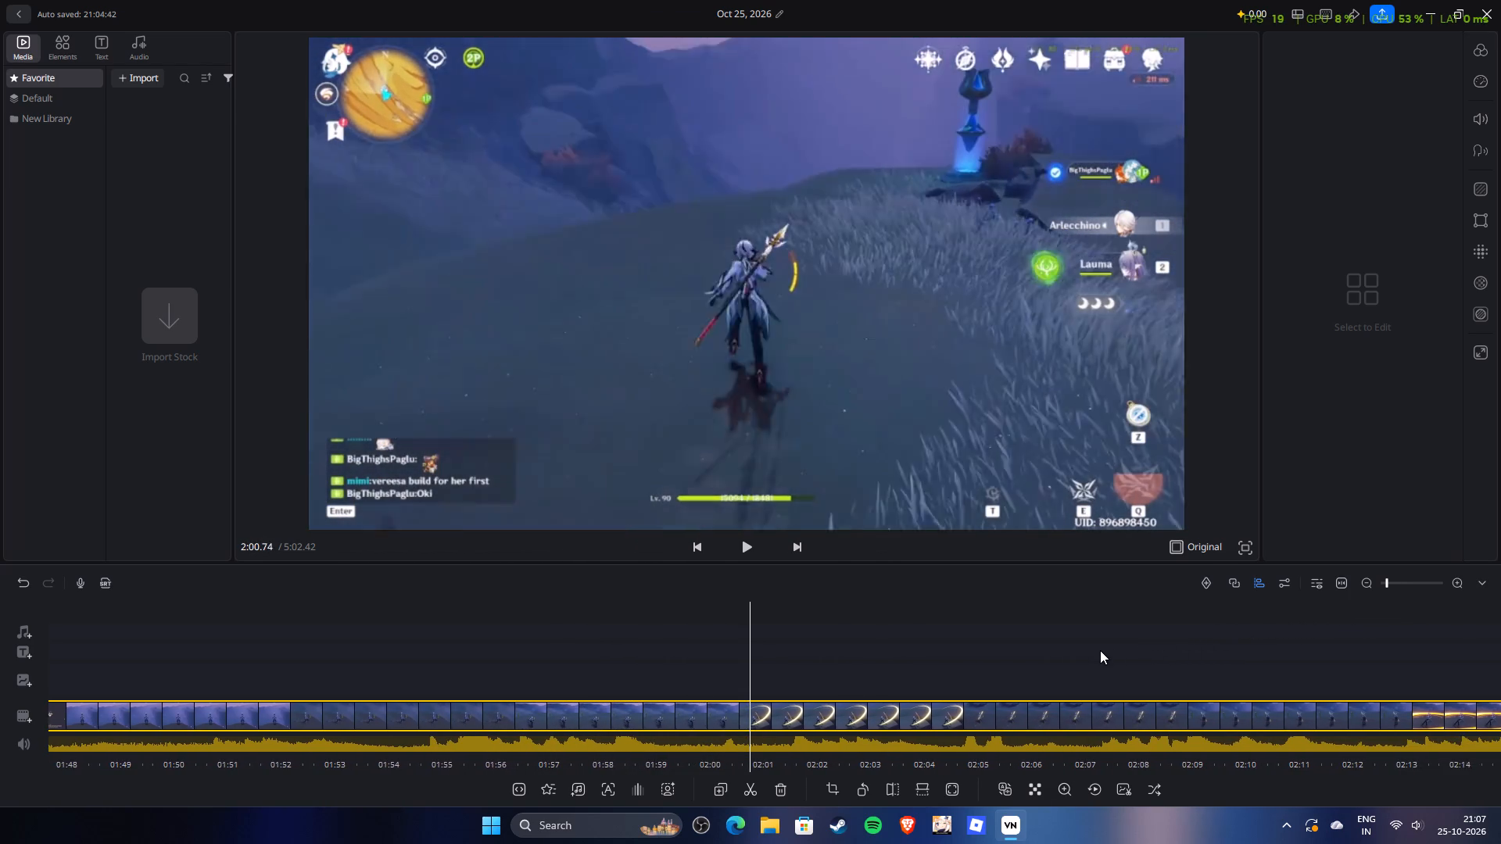
{"action": "left_click_drag", "start_coordinate": [1081, 658], "coordinate": [973, 675]}
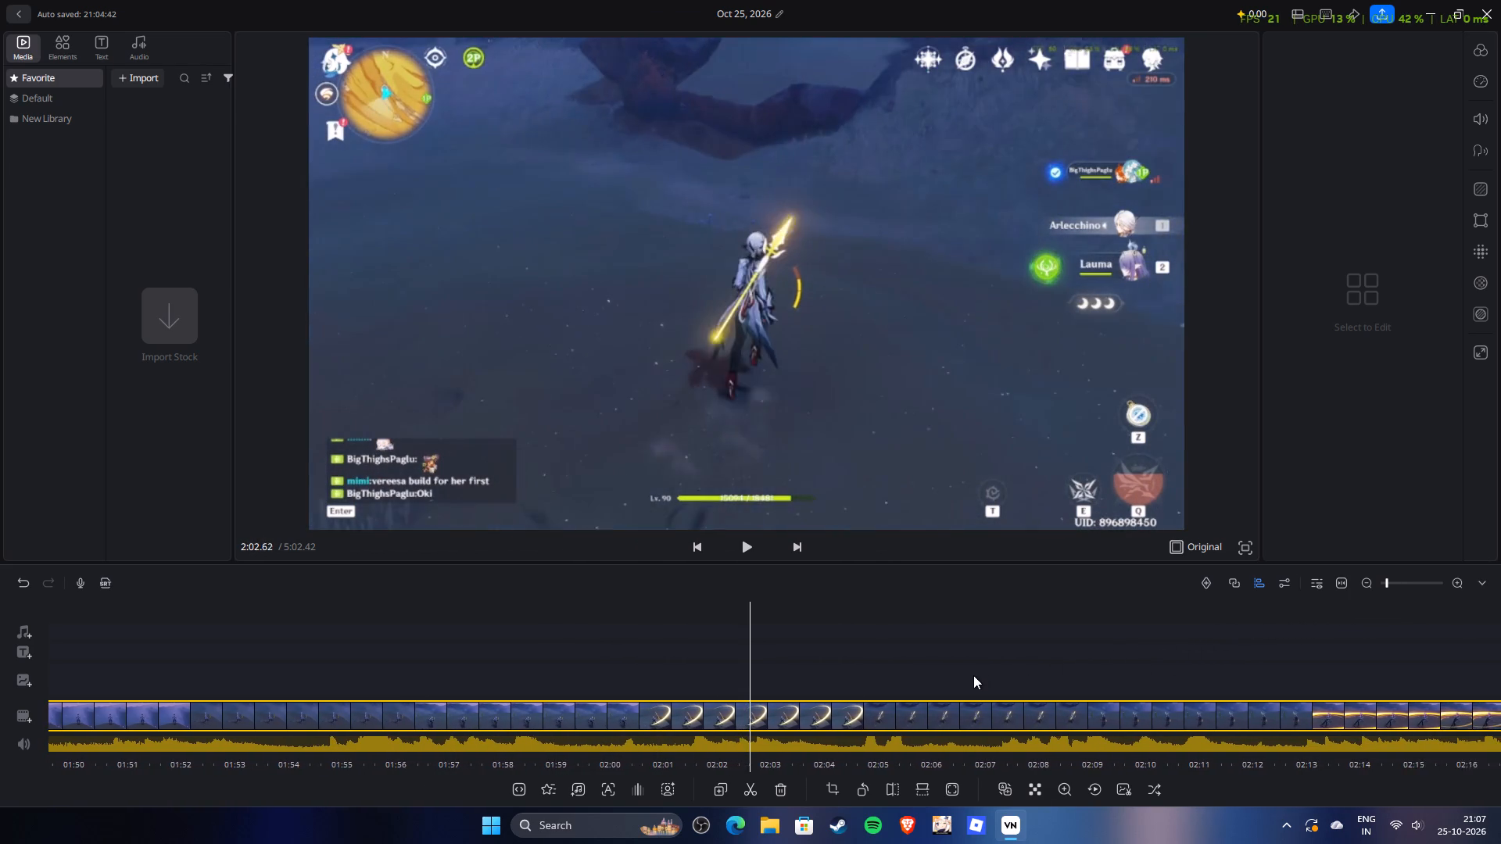
{"action": "left_click_drag", "start_coordinate": [973, 675], "coordinate": [608, 703]}
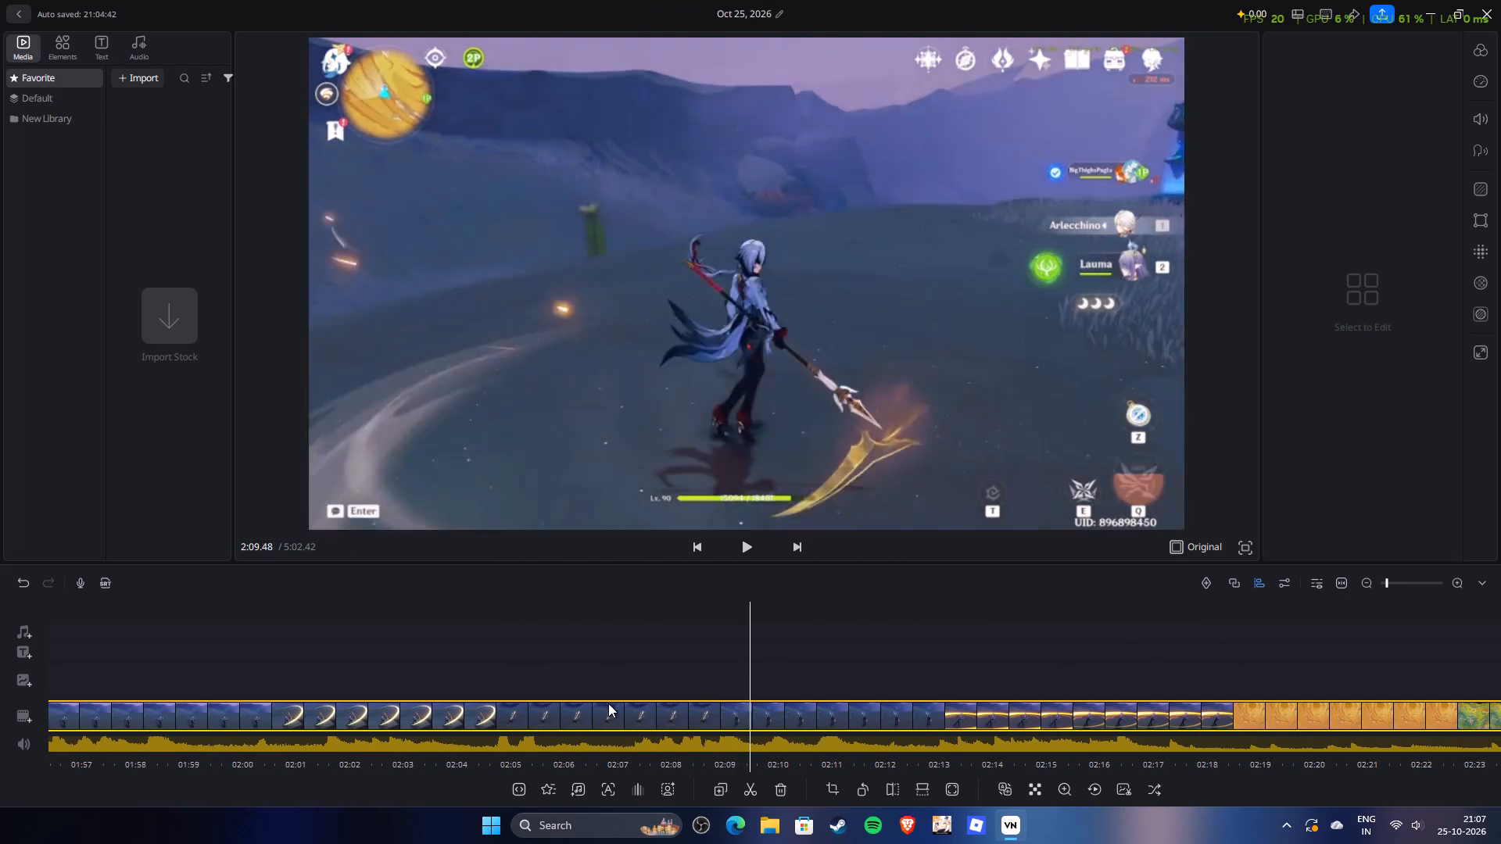
Split the footage at 2:11.97 and delete the segment between 0:03.91 and that cut.
{"action": "left_click_drag", "start_coordinate": [608, 703], "coordinate": [496, 713]}
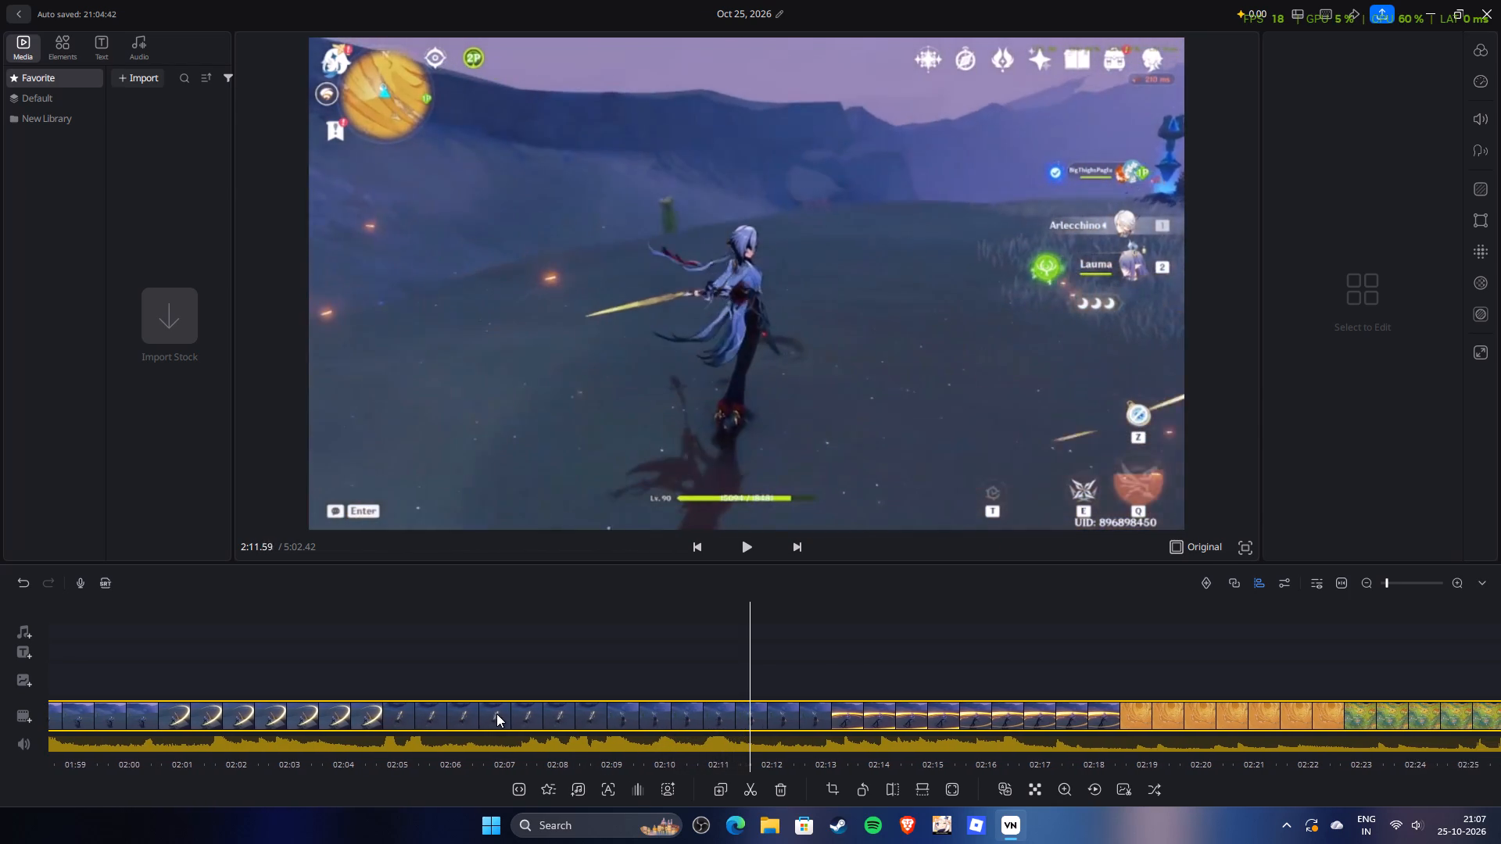
{"action": "left_click_drag", "start_coordinate": [496, 713], "coordinate": [463, 717]}
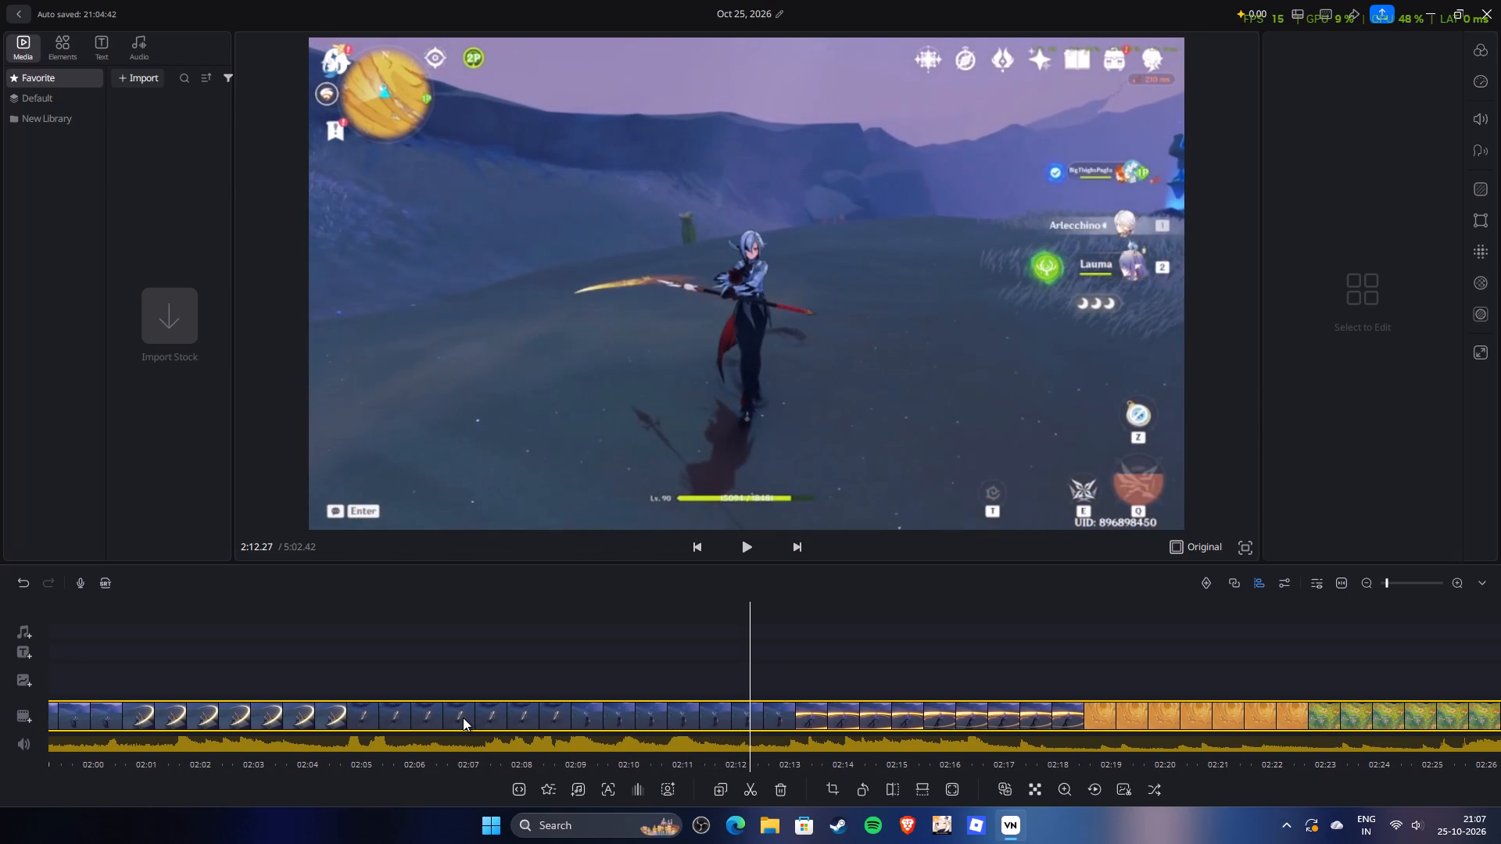
{"action": "left_click_drag", "start_coordinate": [463, 717], "coordinate": [478, 719]}
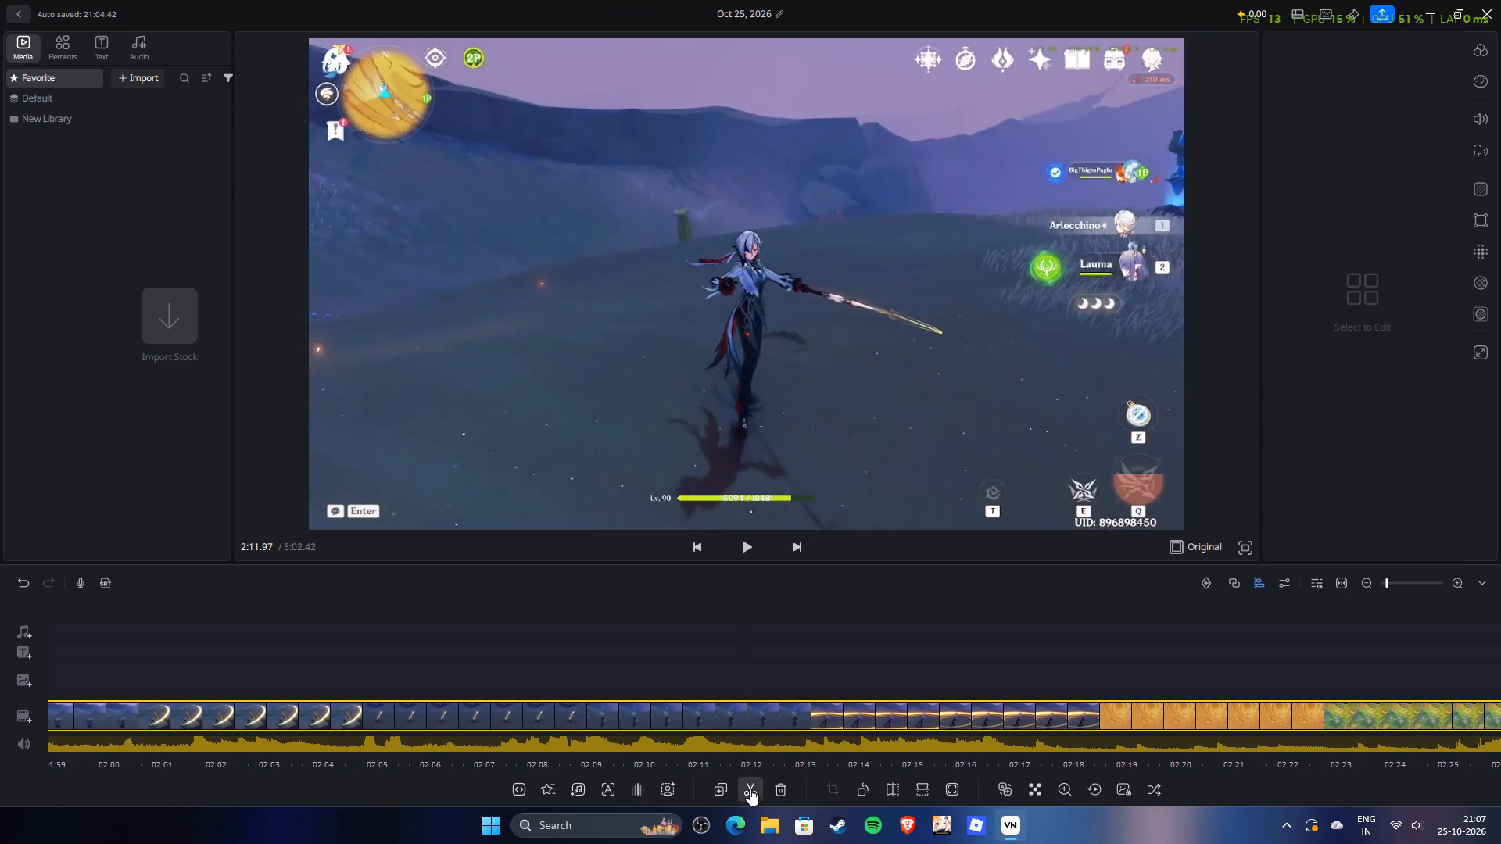
{"action": "left_click", "coordinate": [750, 789]}
{"action": "left_click", "coordinate": [646, 716]}
{"action": "left_click", "coordinate": [841, 684]}
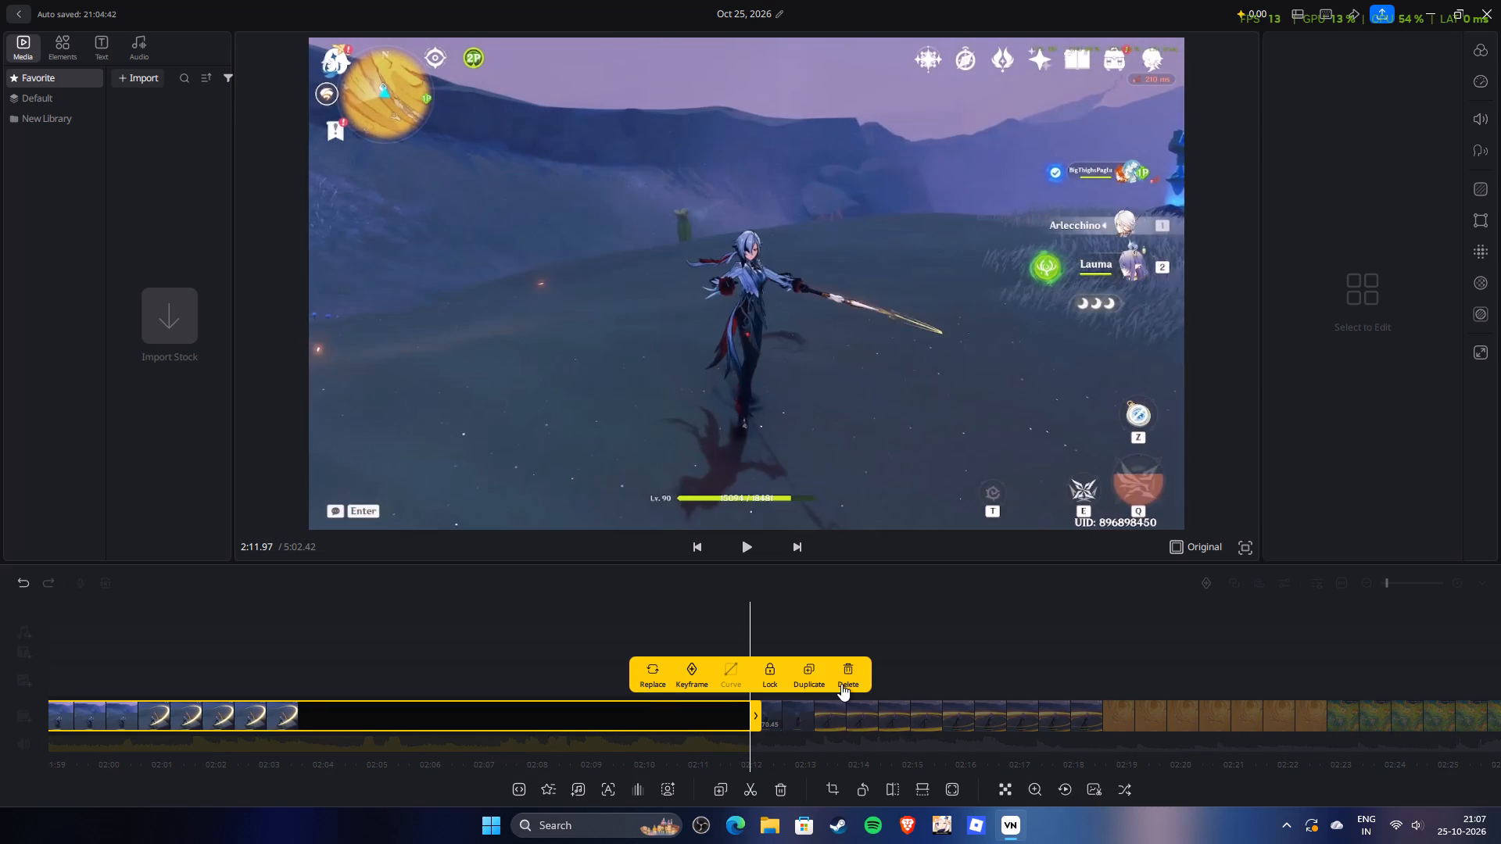
Play the opening seconds across the new join at 0:03.91 to check the transition against the music.
{"action": "left_click_drag", "start_coordinate": [761, 597], "coordinate": [786, 591]}
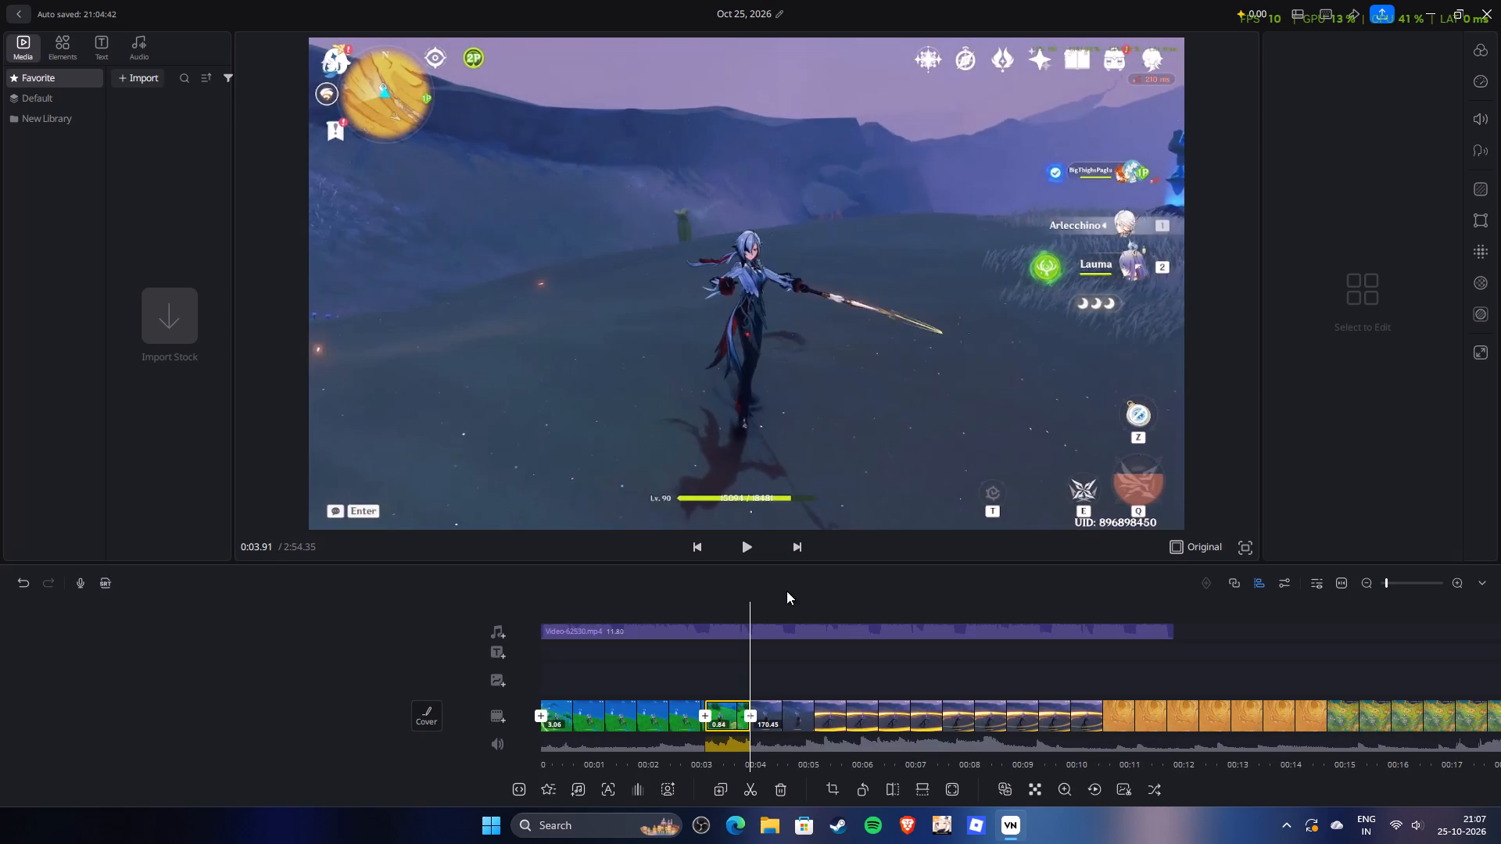
{"action": "left_click_drag", "start_coordinate": [786, 591], "coordinate": [819, 590]}
{"action": "left_click_drag", "start_coordinate": [783, 622], "coordinate": [827, 621]}
{"action": "key", "text": "space"}
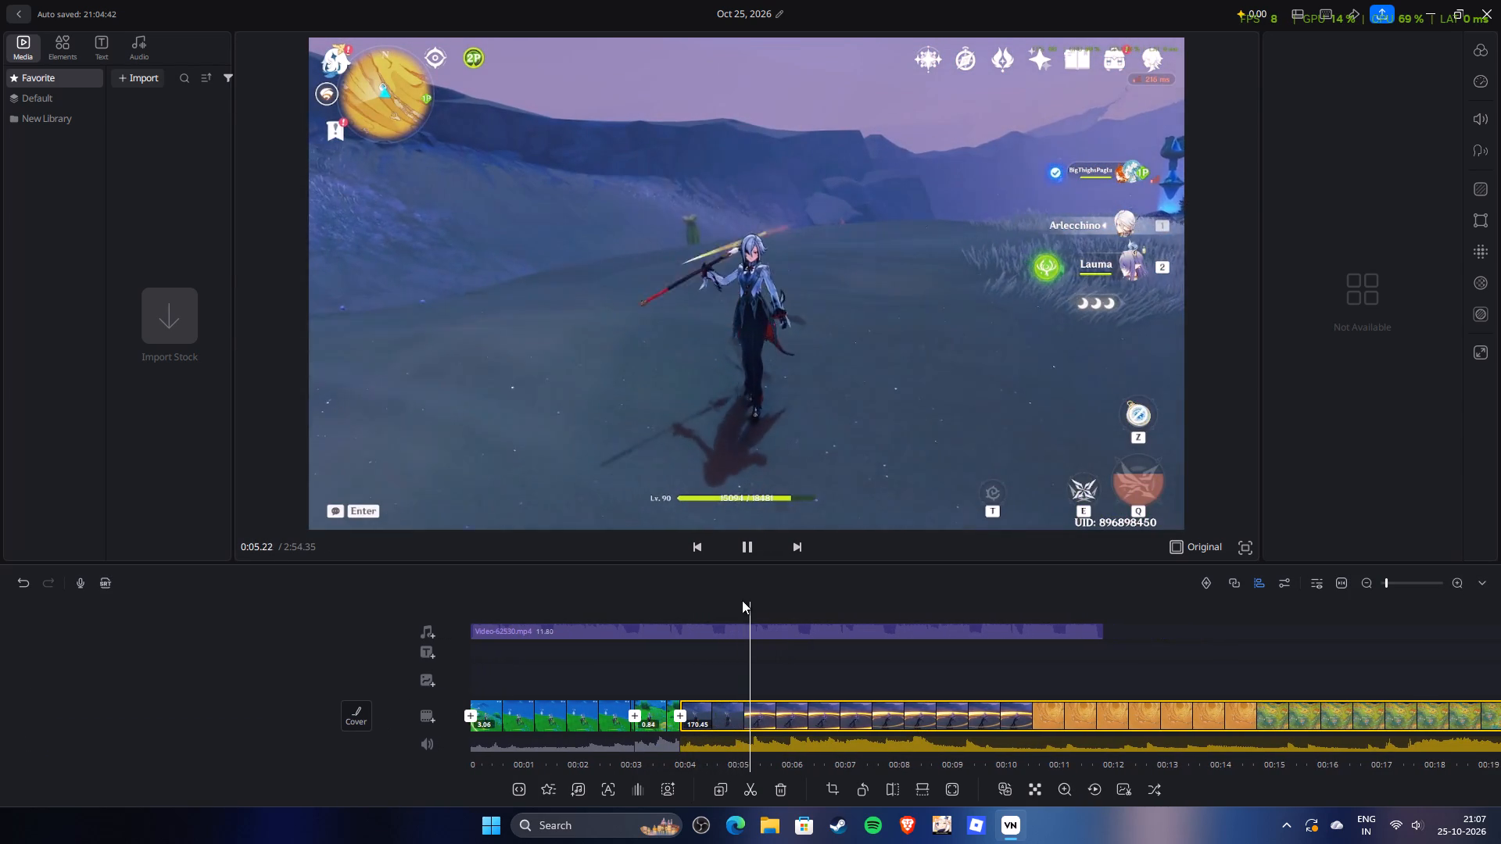
{"action": "left_click_drag", "start_coordinate": [742, 599], "coordinate": [854, 598]}
{"action": "left_click_drag", "start_coordinate": [611, 598], "coordinate": [805, 598]}
{"action": "left_click_drag", "start_coordinate": [781, 598], "coordinate": [950, 595]}
{"action": "left_click_drag", "start_coordinate": [843, 660], "coordinate": [1128, 656]}
{"action": "key", "text": "space"}
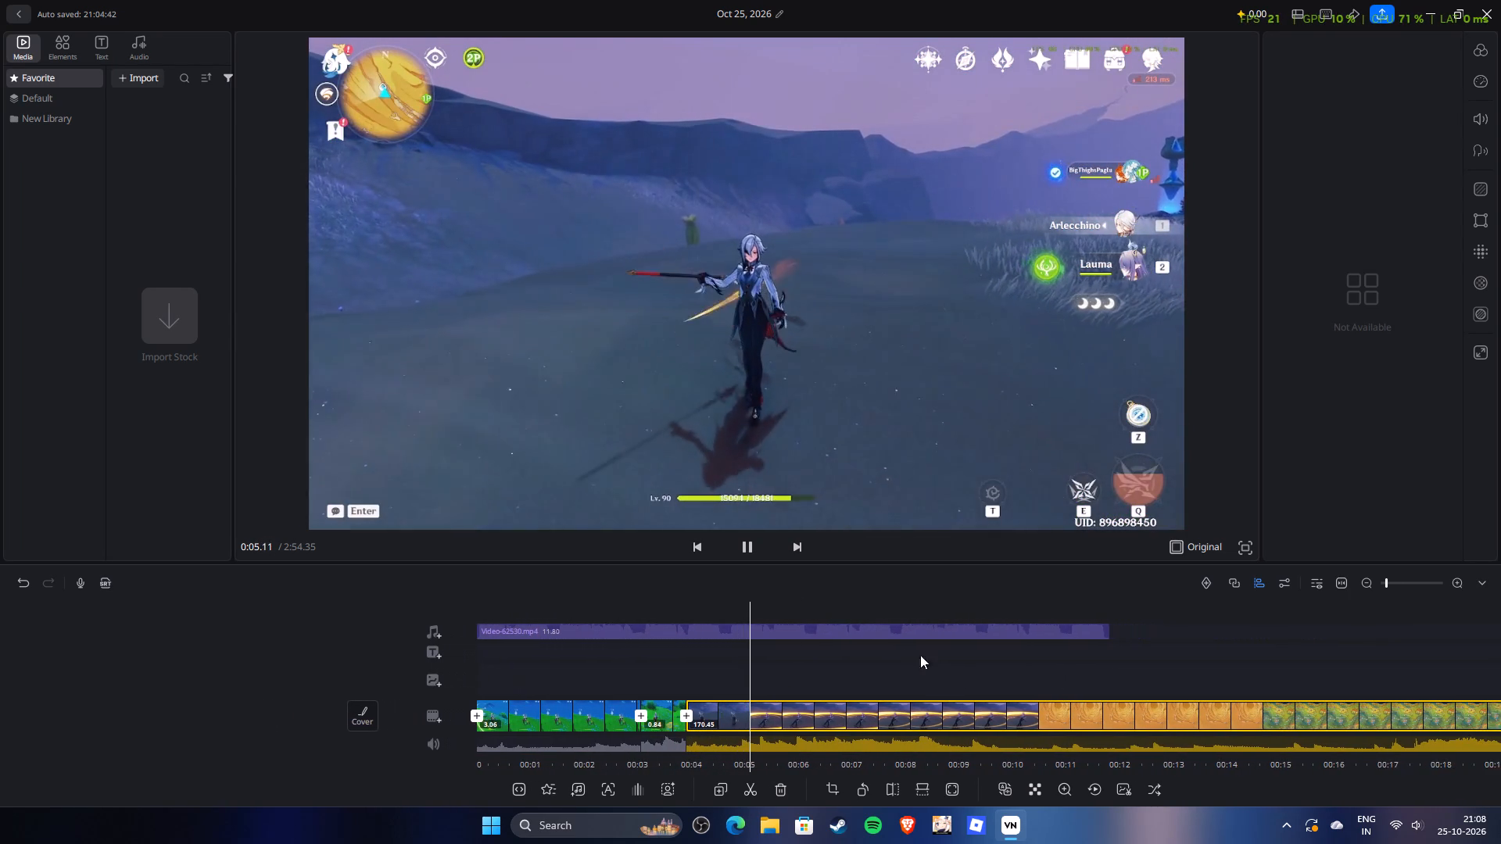
Split the night-scene clip that follows the 0:03.91 join at 0:04.55.
{"action": "left_click_drag", "start_coordinate": [800, 595], "coordinate": [865, 585]}
{"action": "left_click_drag", "start_coordinate": [779, 592], "coordinate": [879, 599]}
{"action": "left_click_drag", "start_coordinate": [783, 670], "coordinate": [966, 674]}
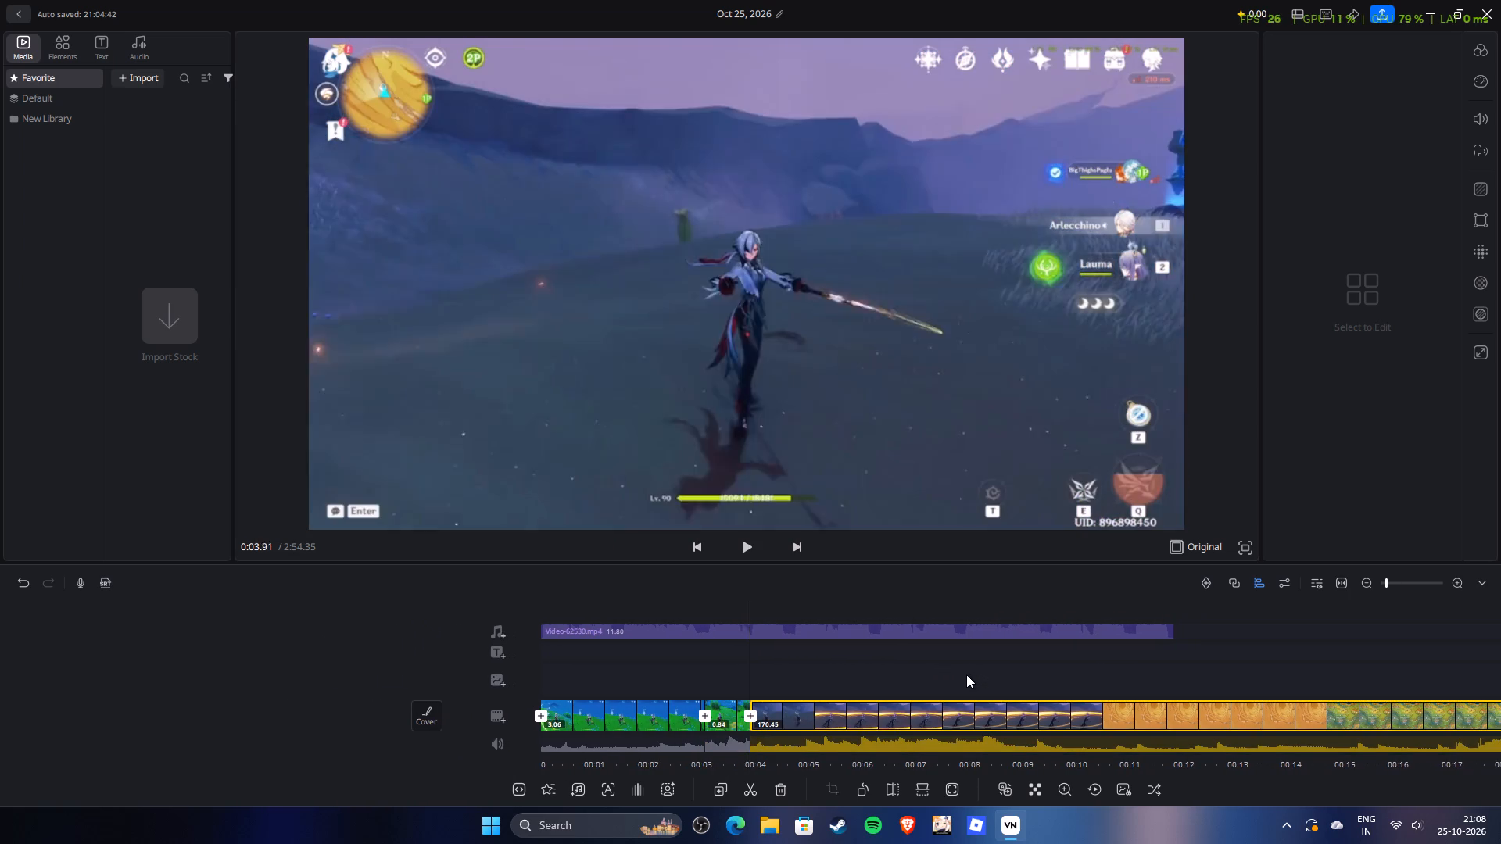
{"action": "left_click_drag", "start_coordinate": [966, 674], "coordinate": [935, 678]}
{"action": "left_click", "coordinate": [867, 724]}
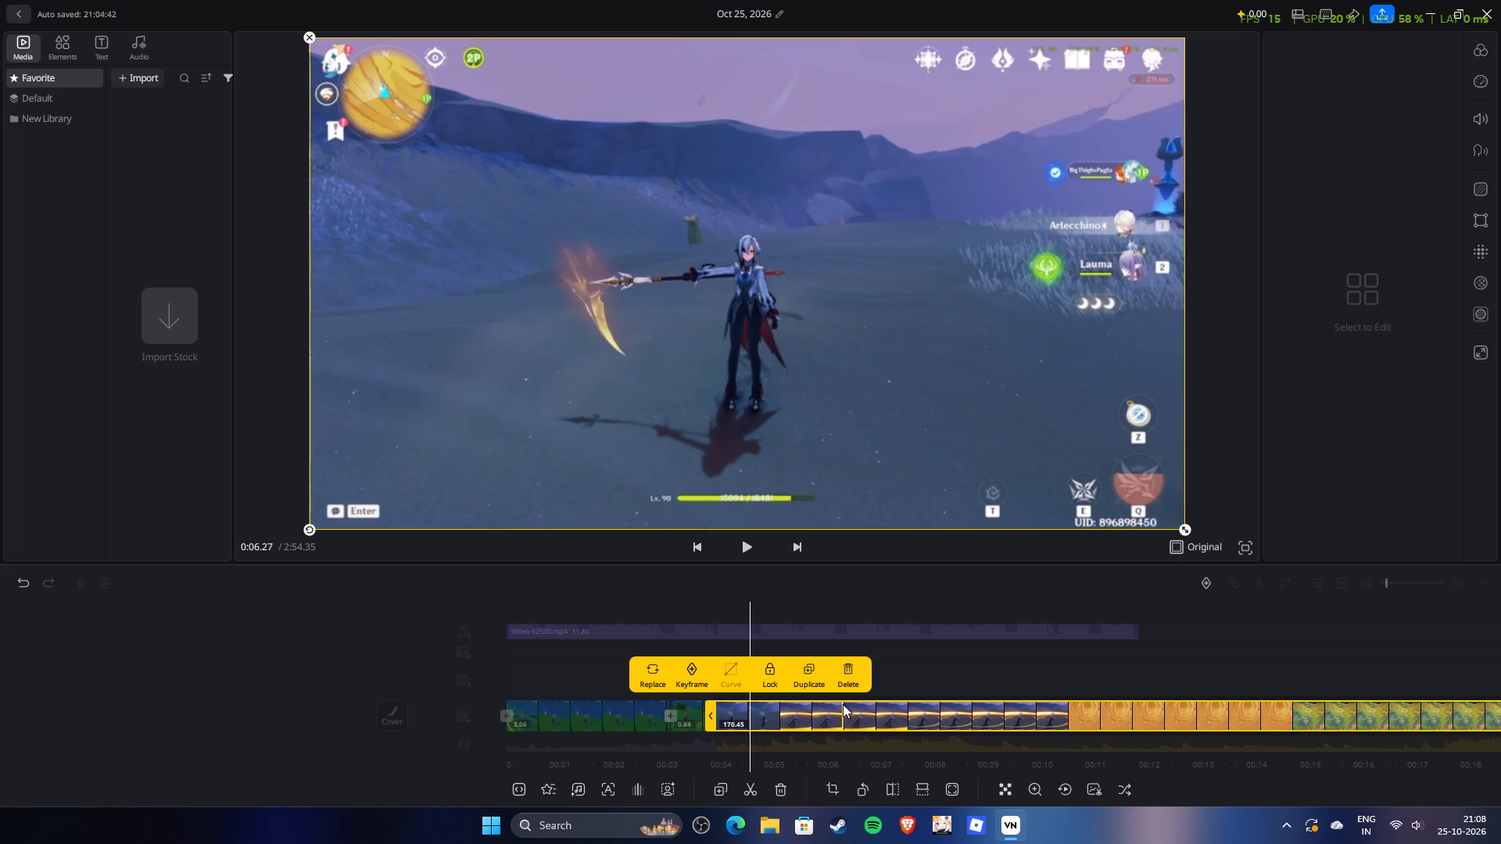
{"action": "left_click", "coordinate": [751, 783]}
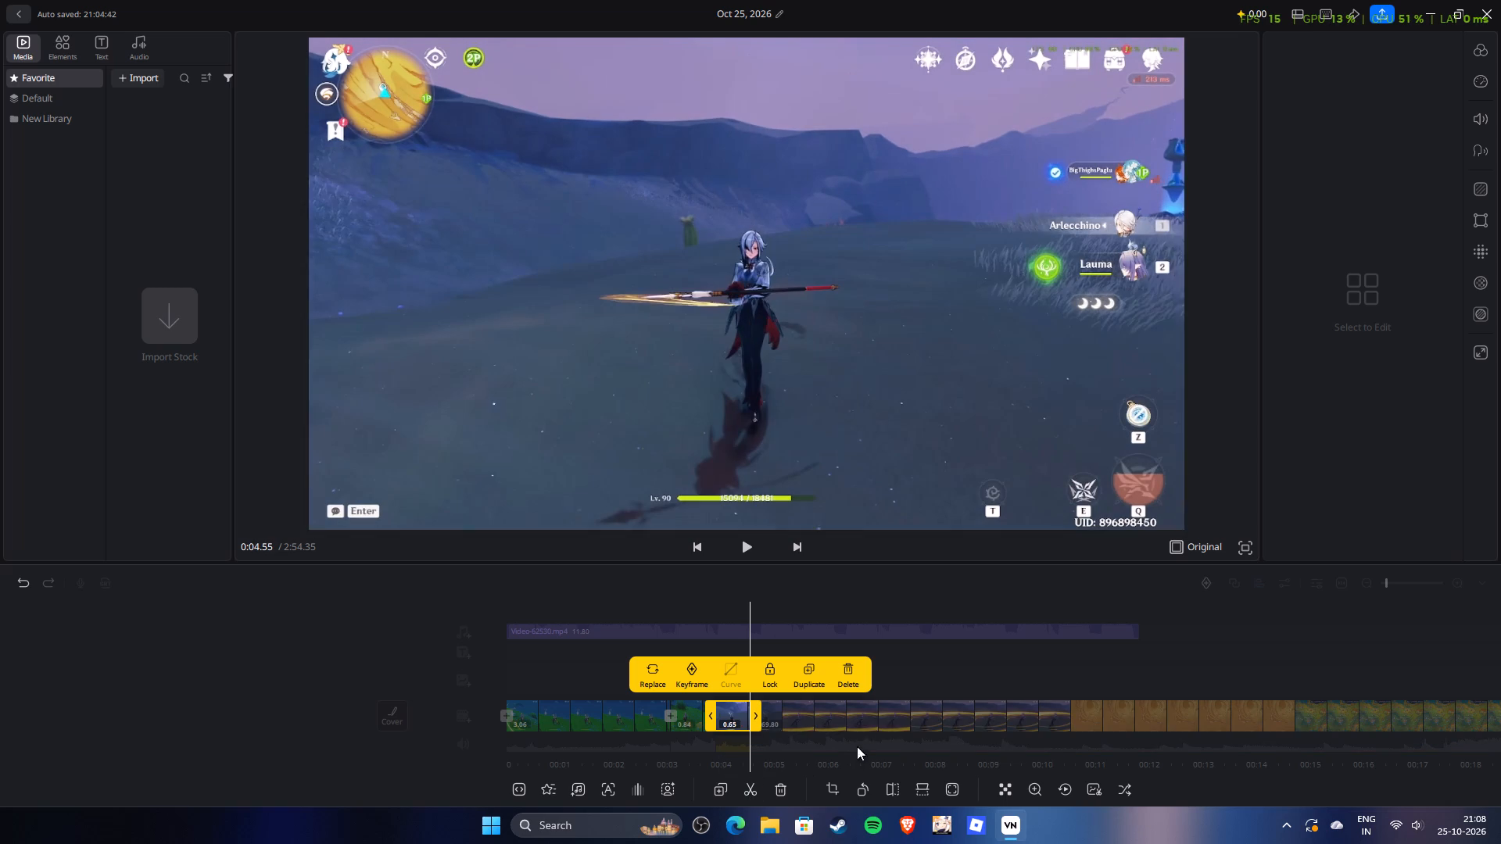
Split the footage at 0:32.51 in the grassy lakeside scene and delete the segment between 0:04.55 and that cut.
{"action": "left_click", "coordinate": [986, 607]}
{"action": "left_click_drag", "start_coordinate": [987, 594], "coordinate": [906, 605]}
{"action": "left_click_drag", "start_coordinate": [927, 687], "coordinate": [531, 731]}
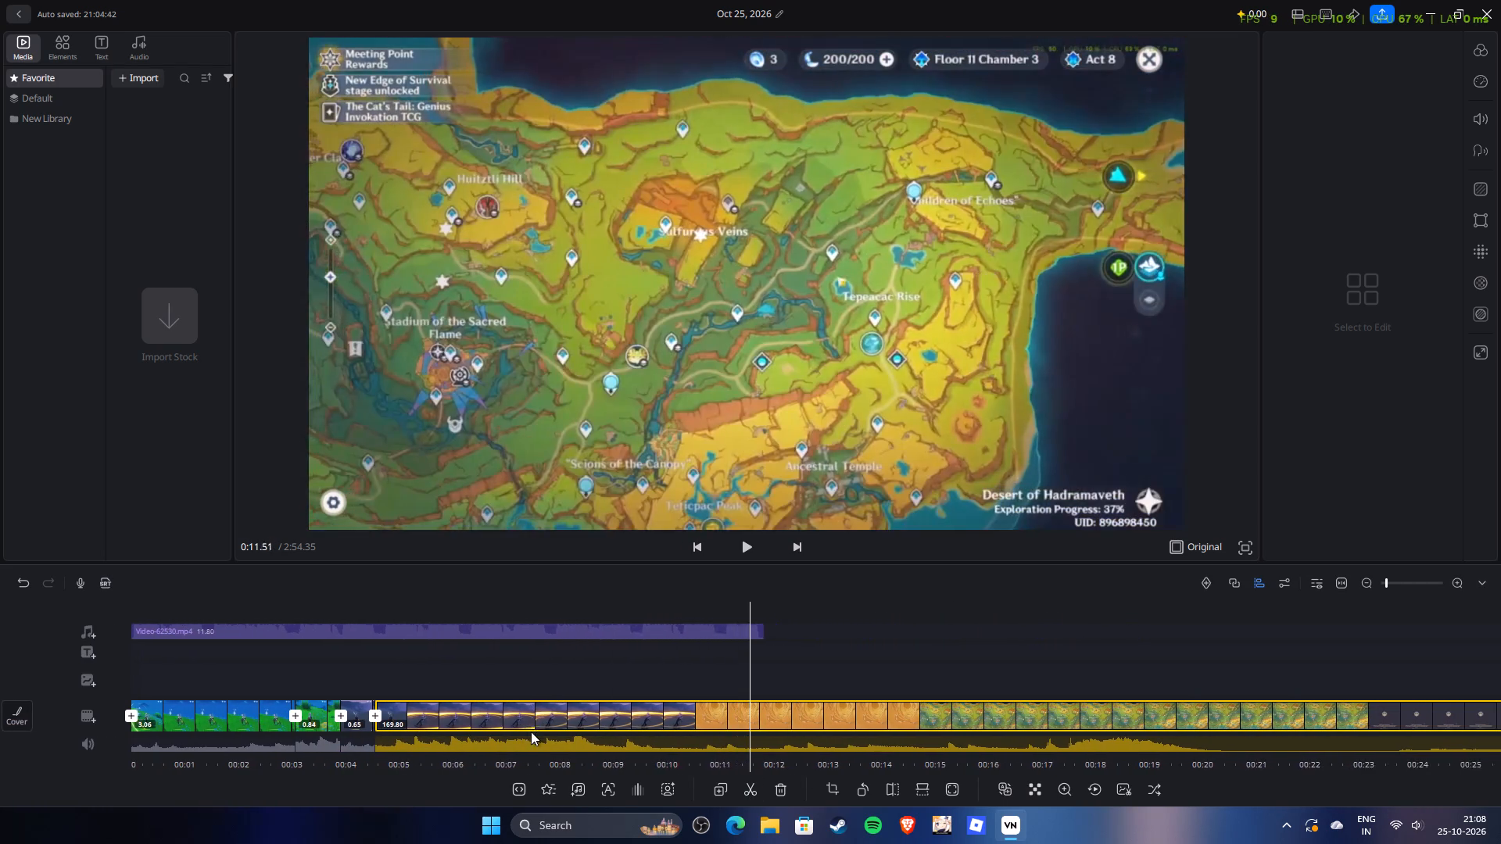
{"action": "left_click_drag", "start_coordinate": [531, 731], "coordinate": [450, 755]}
{"action": "left_click_drag", "start_coordinate": [969, 672], "coordinate": [847, 684]}
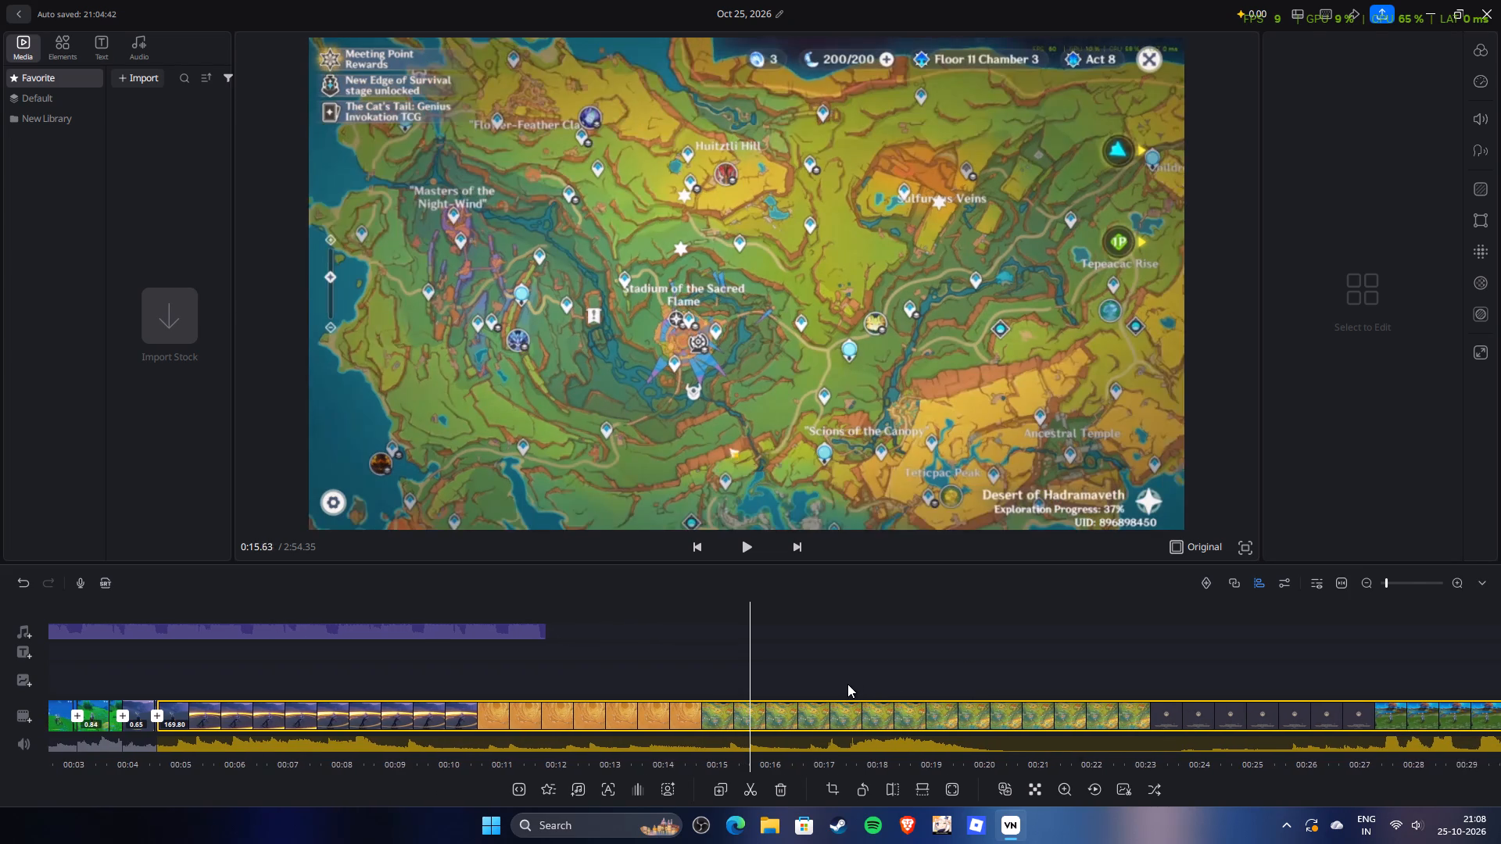
{"action": "left_click_drag", "start_coordinate": [847, 684], "coordinate": [634, 716]}
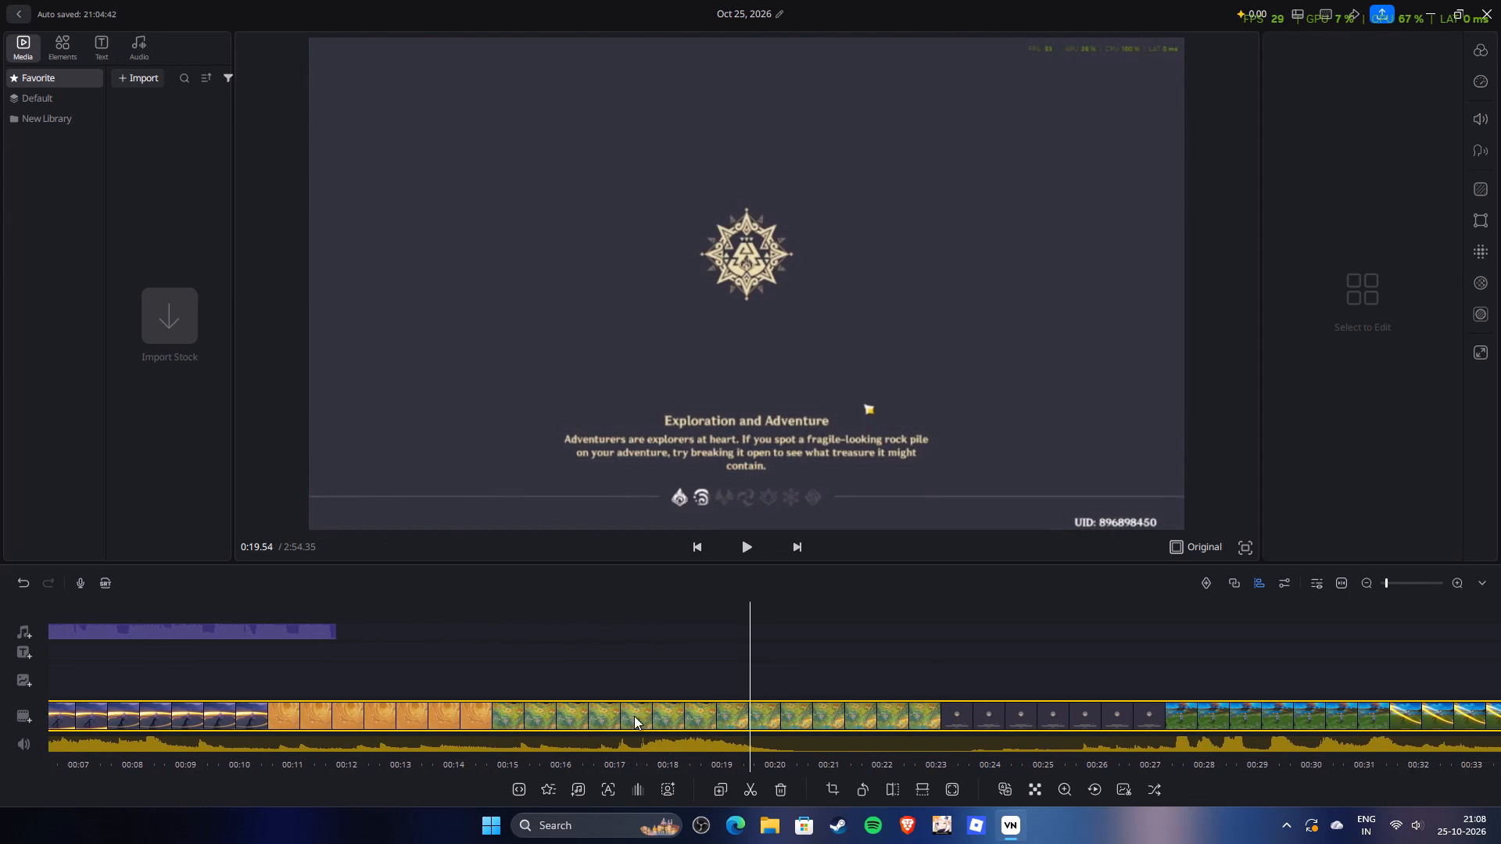
{"action": "left_click_drag", "start_coordinate": [634, 716], "coordinate": [562, 727]}
{"action": "left_click_drag", "start_coordinate": [964, 653], "coordinate": [745, 665]}
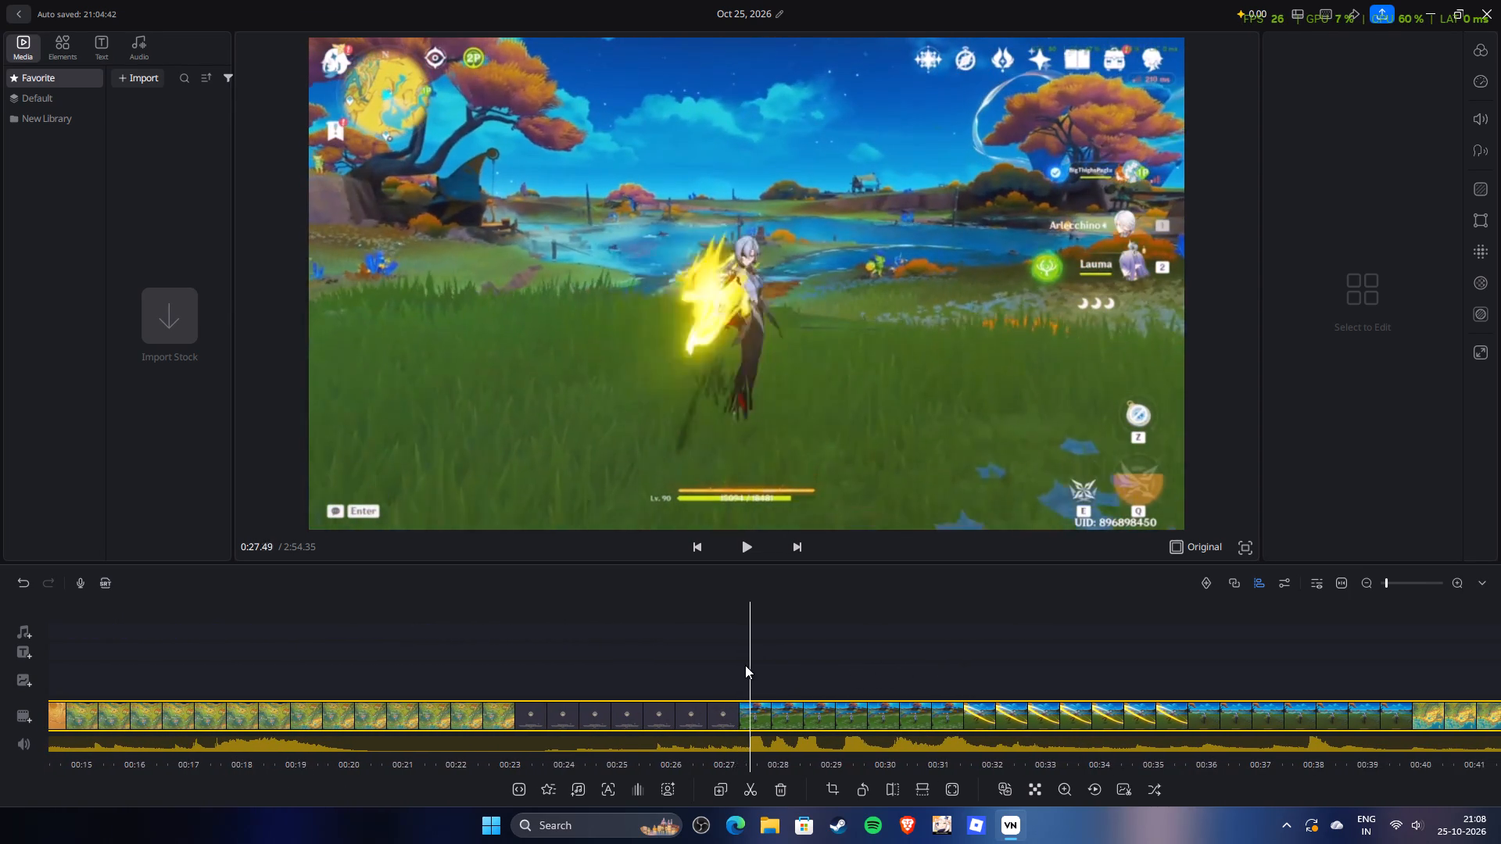
{"action": "left_click_drag", "start_coordinate": [745, 665], "coordinate": [669, 675]}
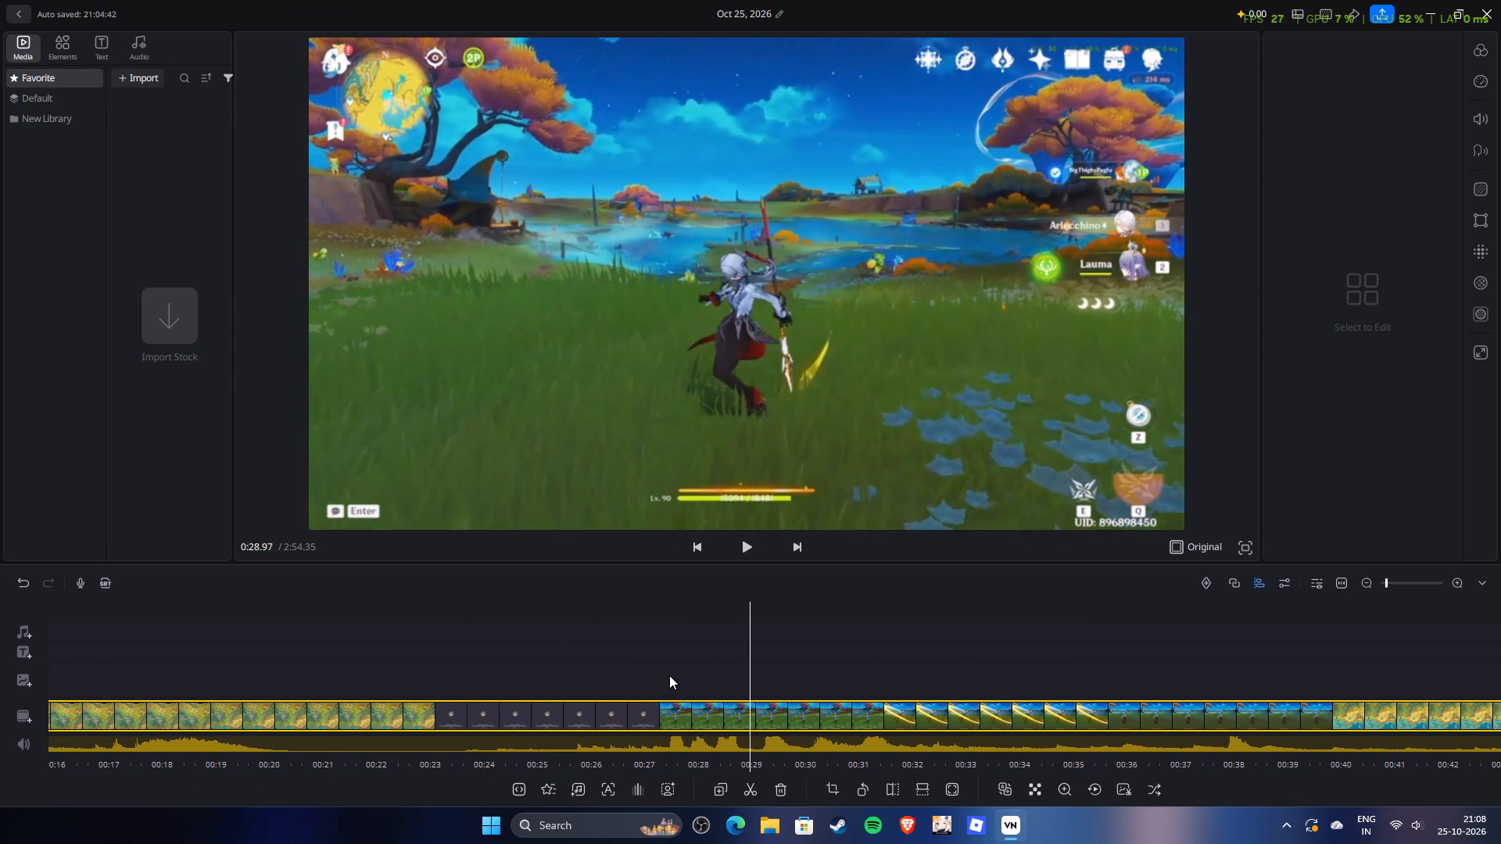
{"action": "left_click_drag", "start_coordinate": [669, 675], "coordinate": [576, 696]}
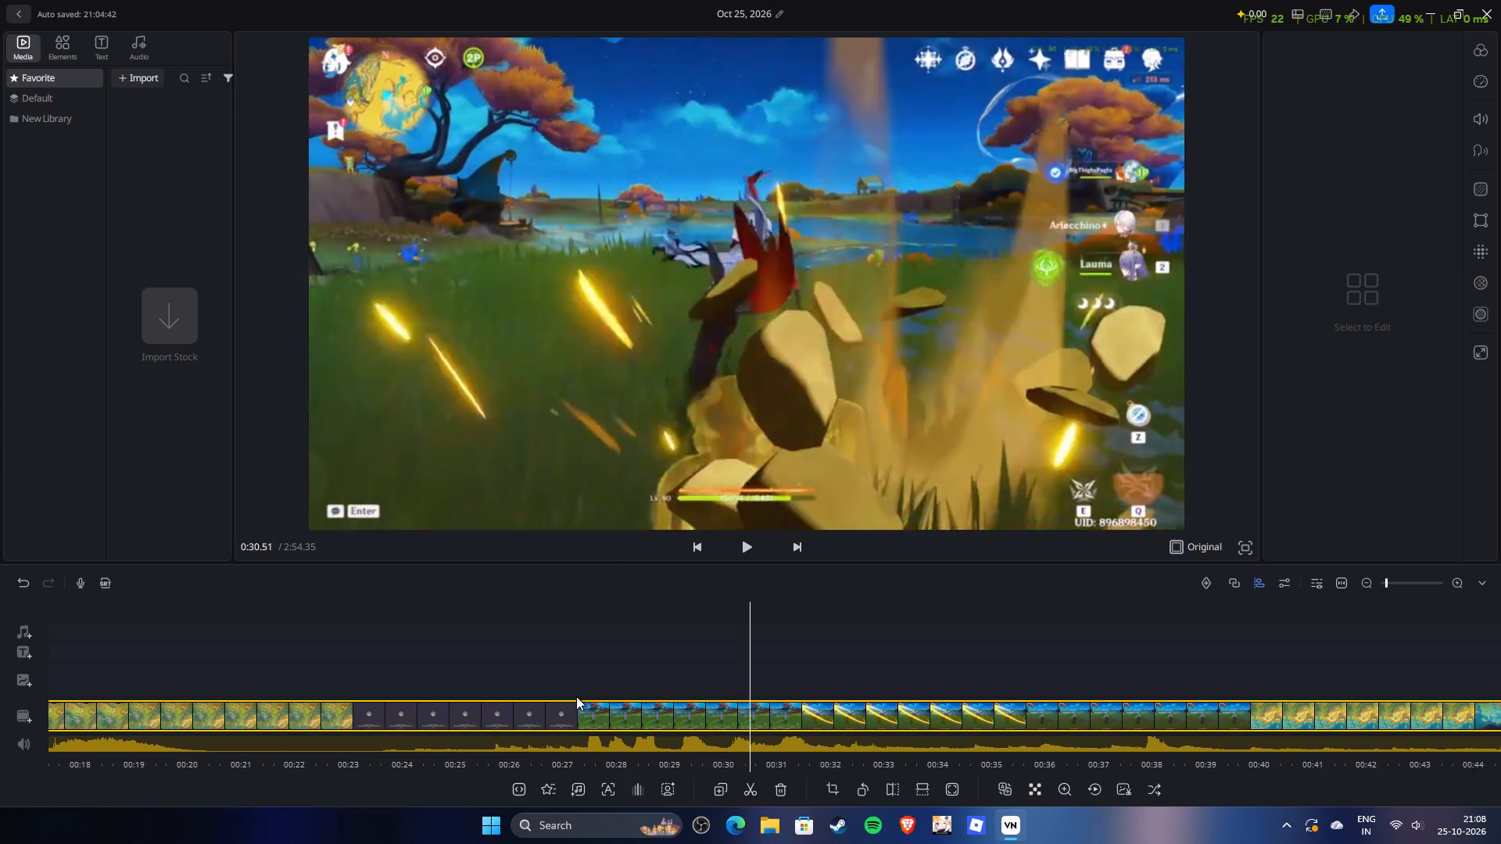
{"action": "left_click_drag", "start_coordinate": [576, 696], "coordinate": [489, 719]}
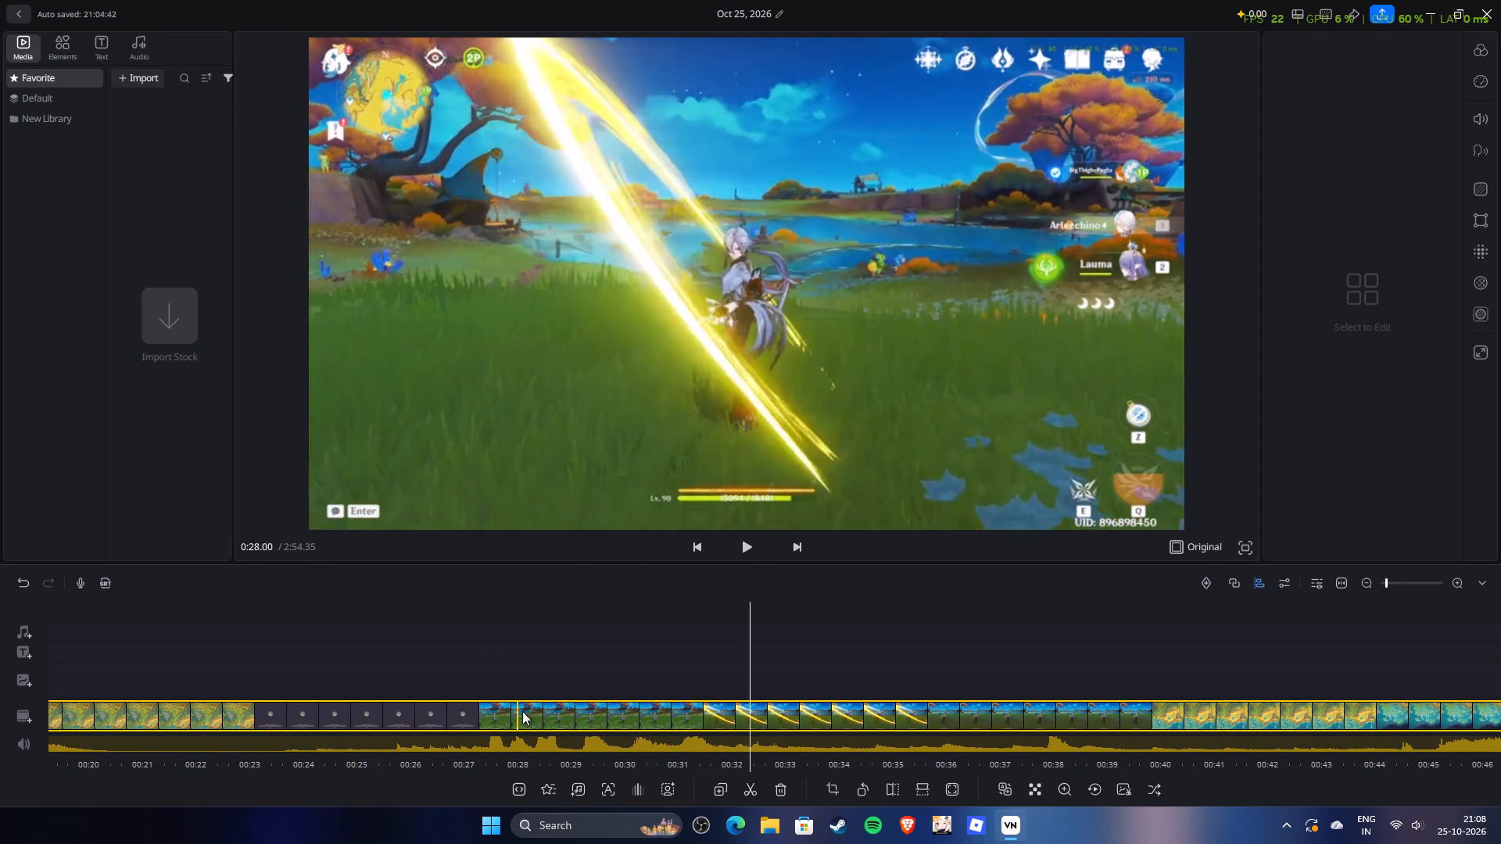
{"action": "left_click_drag", "start_coordinate": [901, 626], "coordinate": [858, 634]}
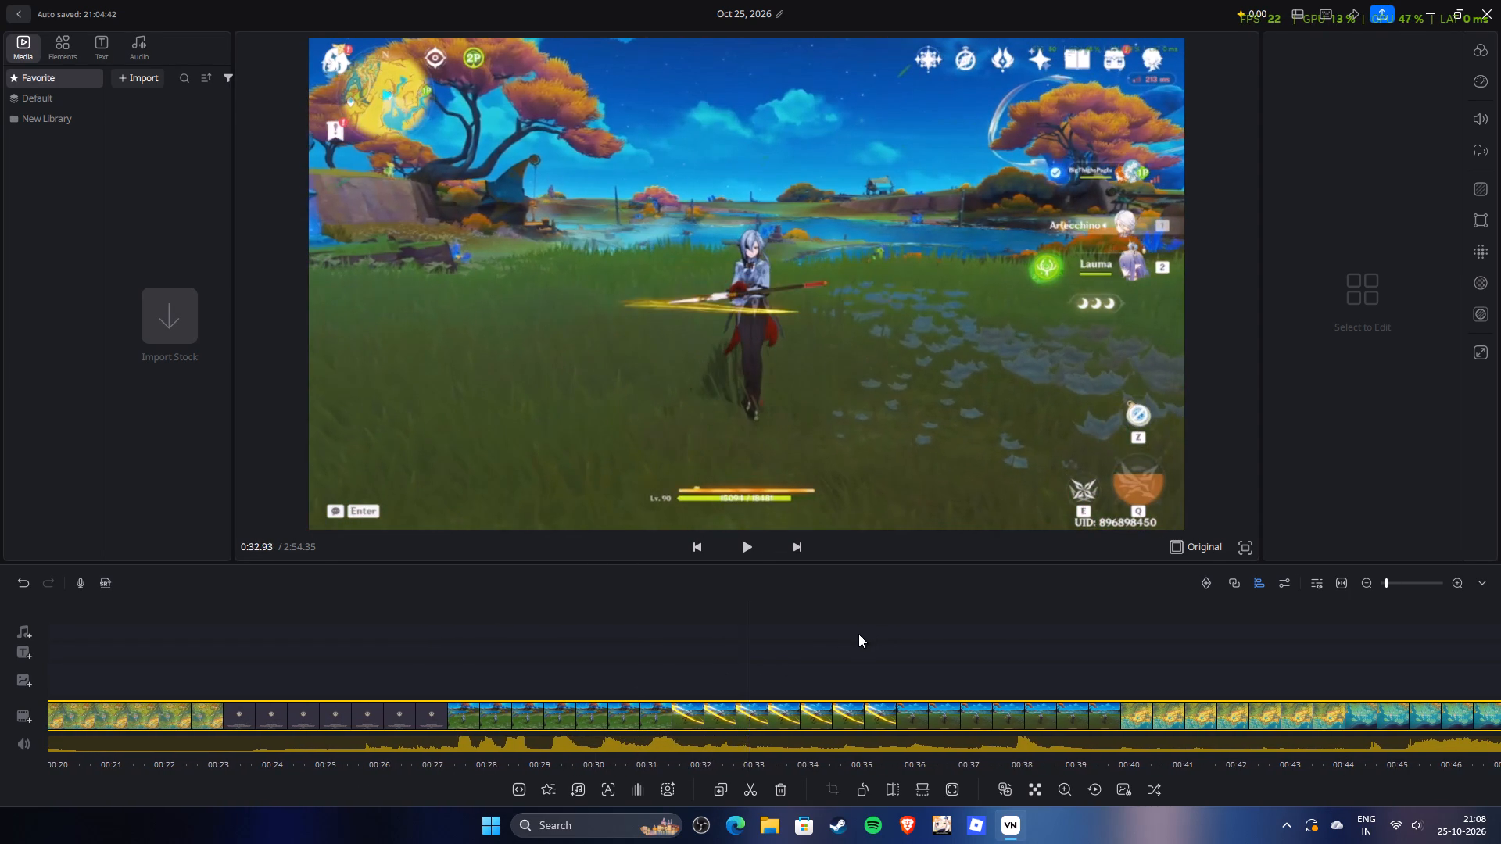
{"action": "left_click_drag", "start_coordinate": [858, 634], "coordinate": [873, 631]}
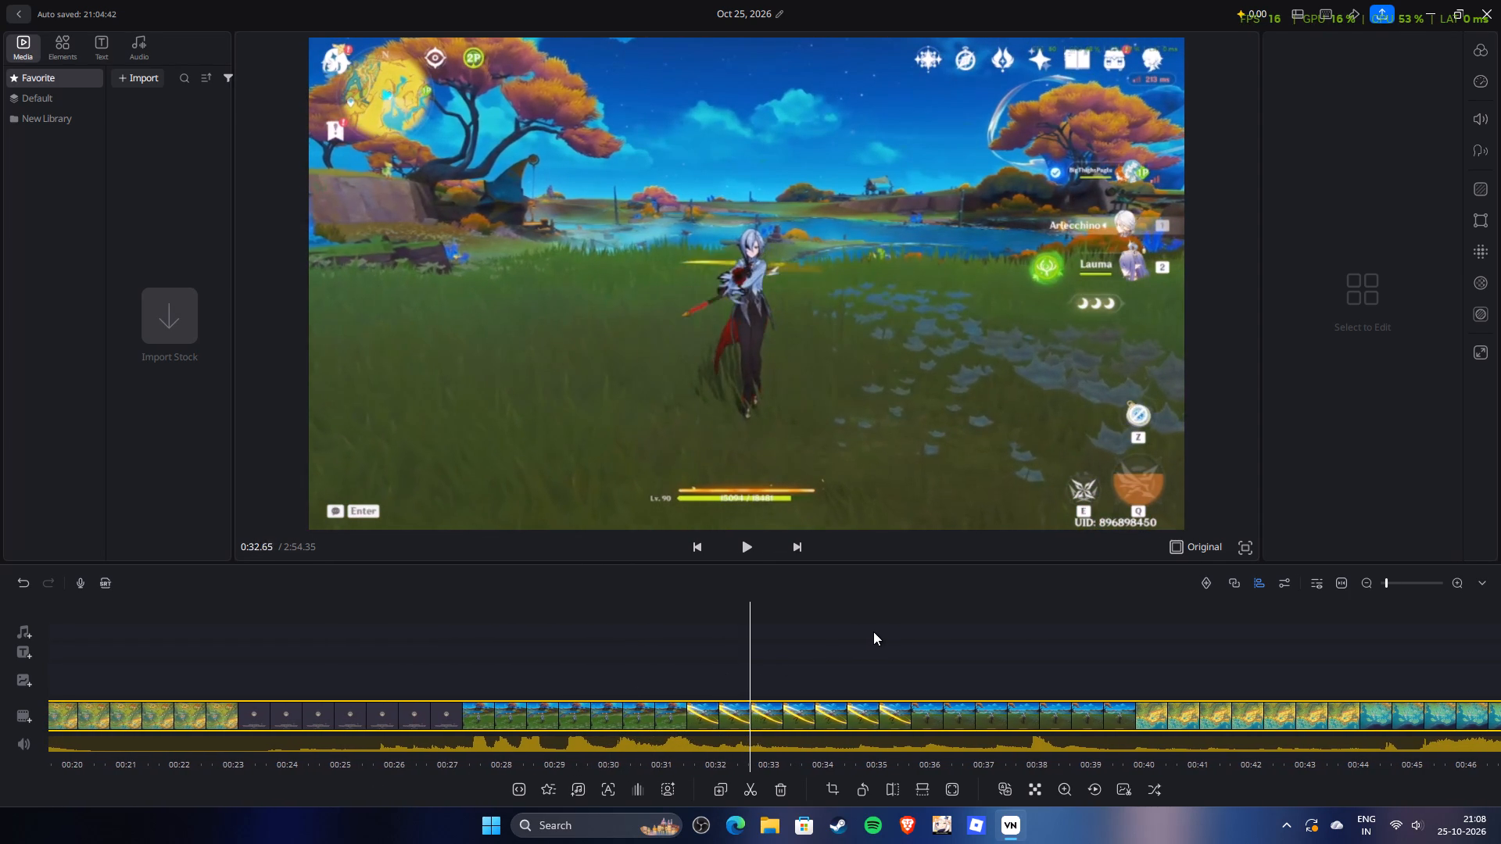
{"action": "left_click_drag", "start_coordinate": [873, 631], "coordinate": [881, 634]}
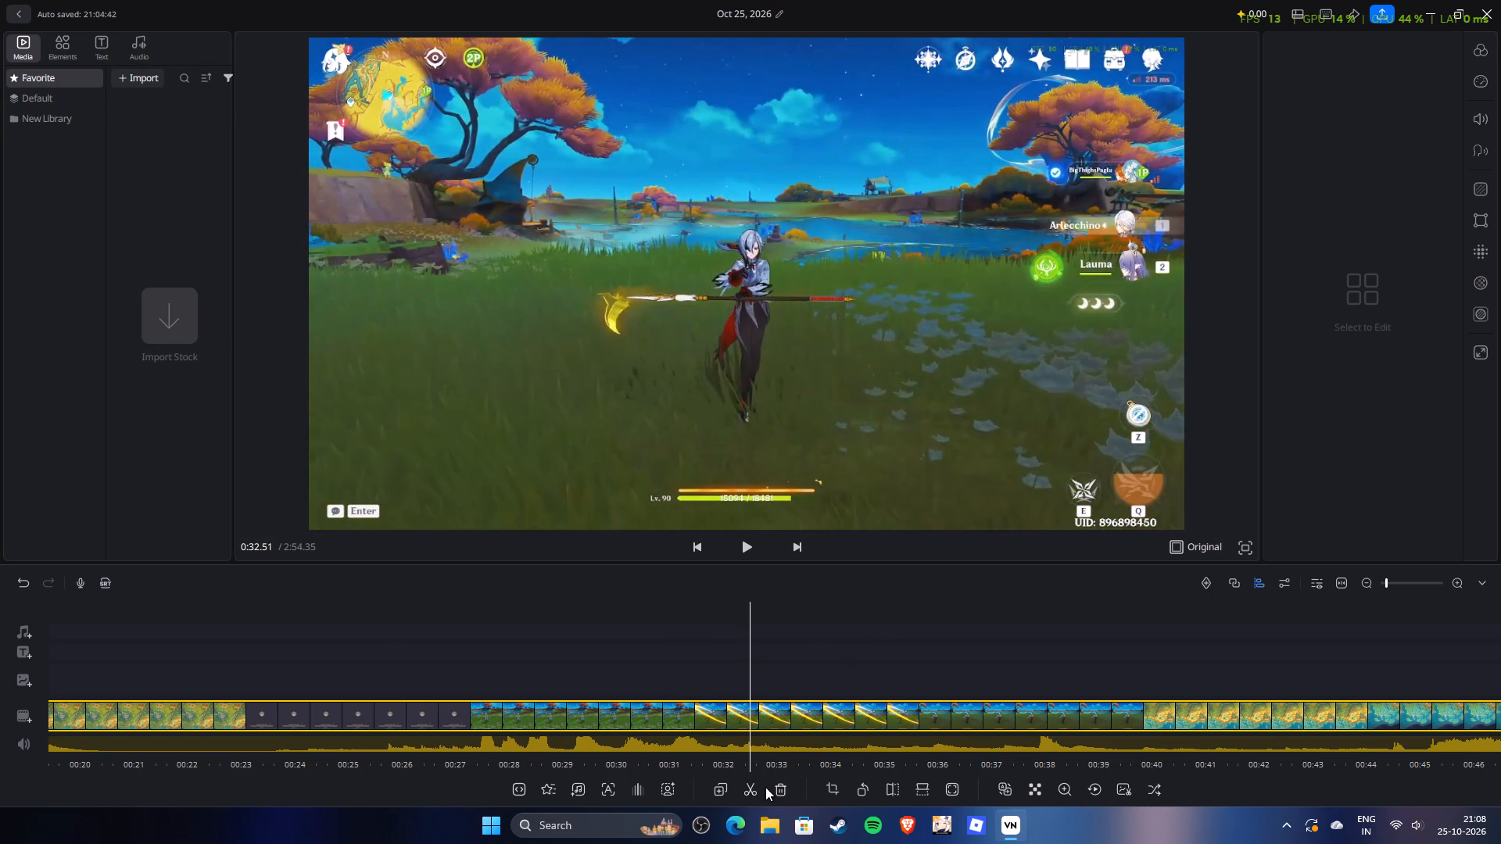
{"action": "left_click", "coordinate": [747, 789]}
{"action": "left_click", "coordinate": [686, 718]}
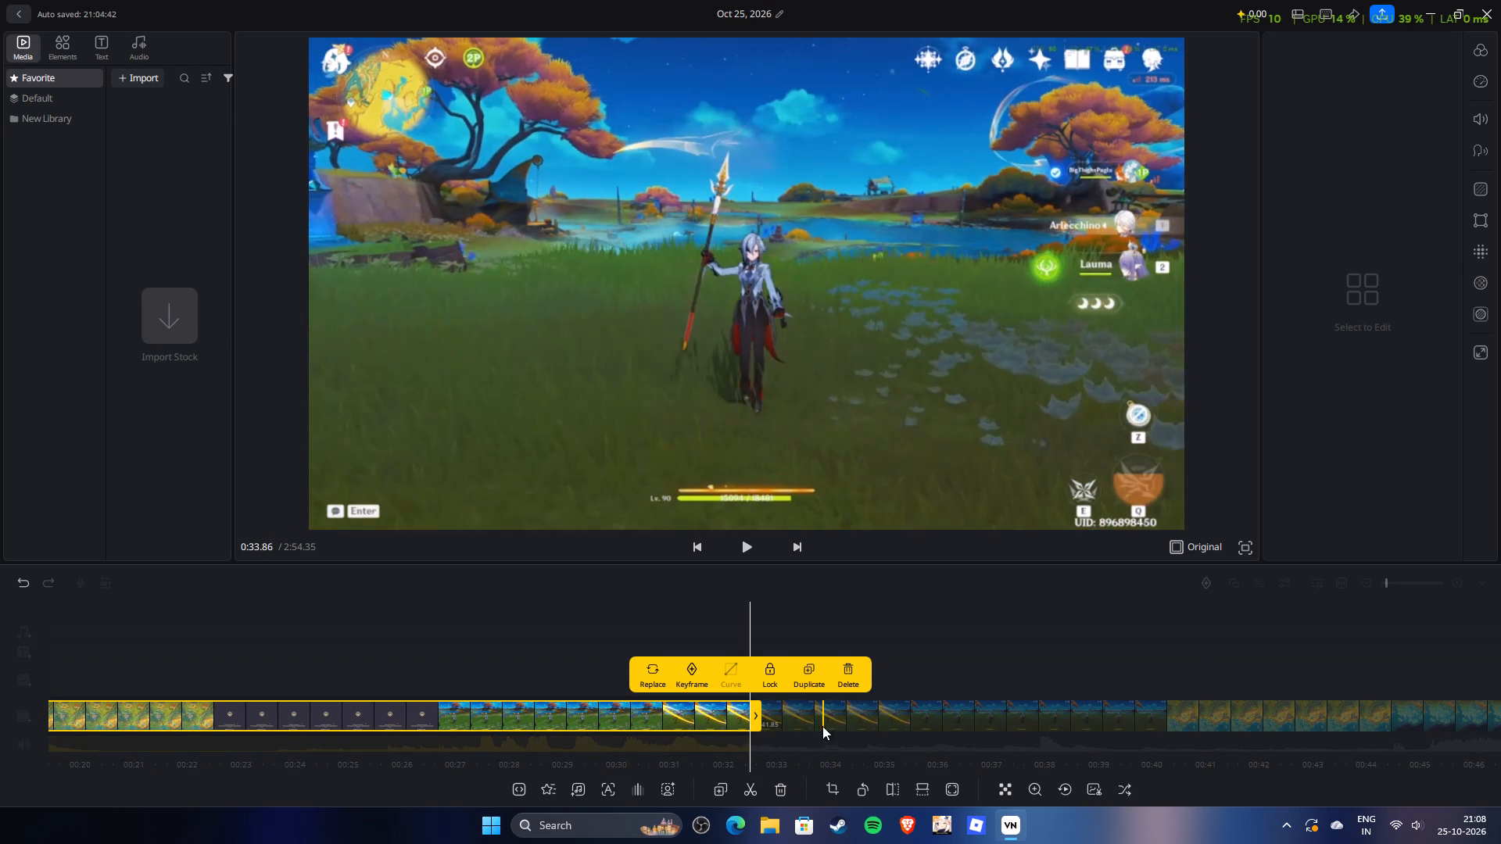
{"action": "left_click", "coordinate": [847, 668]}
{"action": "left_click", "coordinate": [806, 595]}
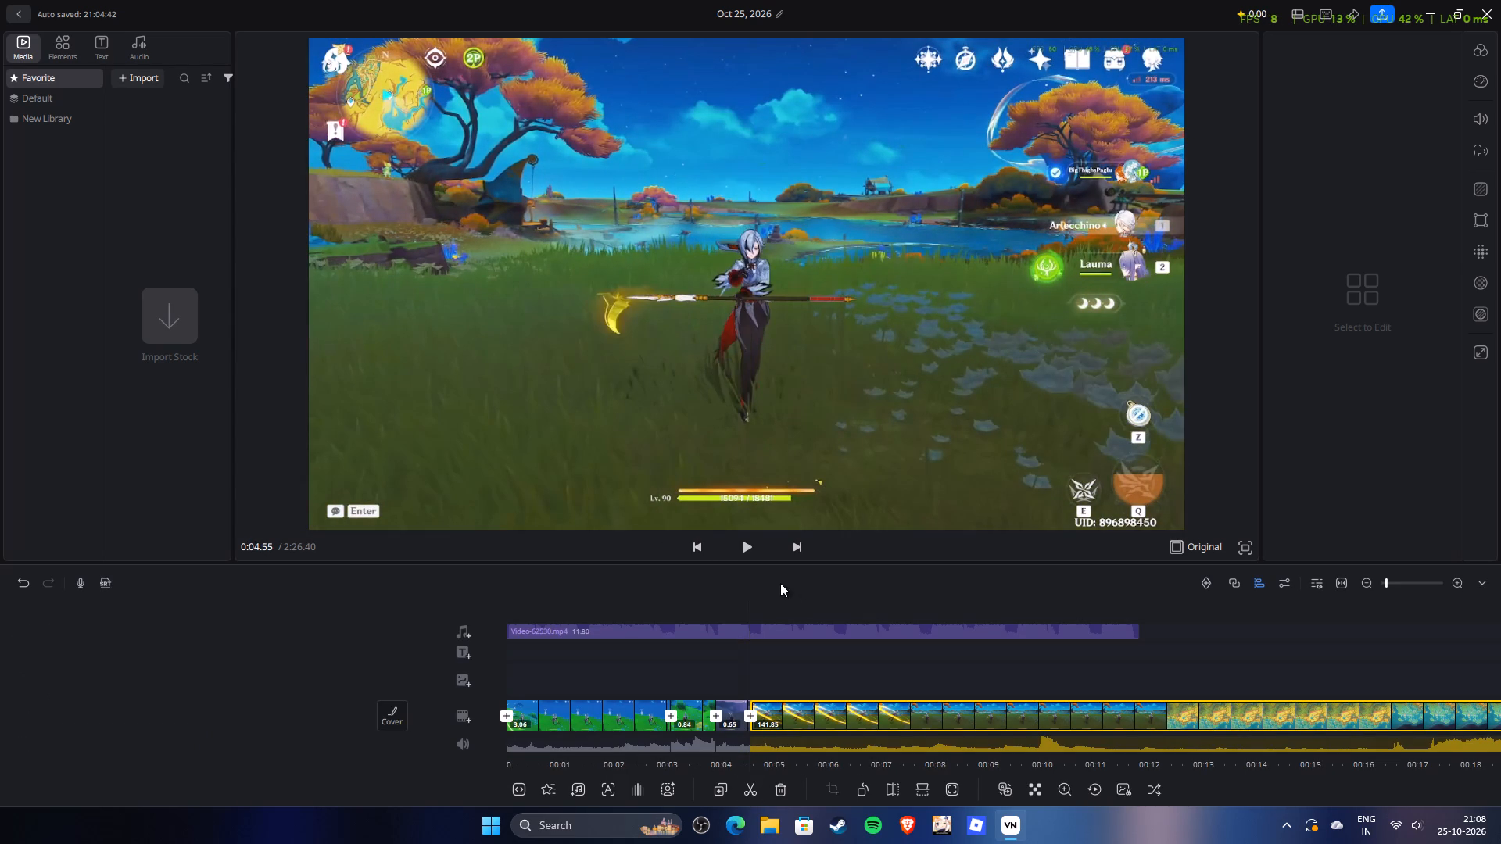
Play the opening shots across the new join at 0:04.55 to check the cuts against the music.
{"action": "left_click_drag", "start_coordinate": [780, 583], "coordinate": [850, 582]}
{"action": "left_click_drag", "start_coordinate": [826, 581], "coordinate": [861, 579]}
{"action": "left_click_drag", "start_coordinate": [770, 585], "coordinate": [833, 587]}
{"action": "left_click_drag", "start_coordinate": [833, 587], "coordinate": [831, 587]}
{"action": "left_click_drag", "start_coordinate": [680, 589], "coordinate": [758, 601]}
{"action": "left_click_drag", "start_coordinate": [690, 665], "coordinate": [833, 655]}
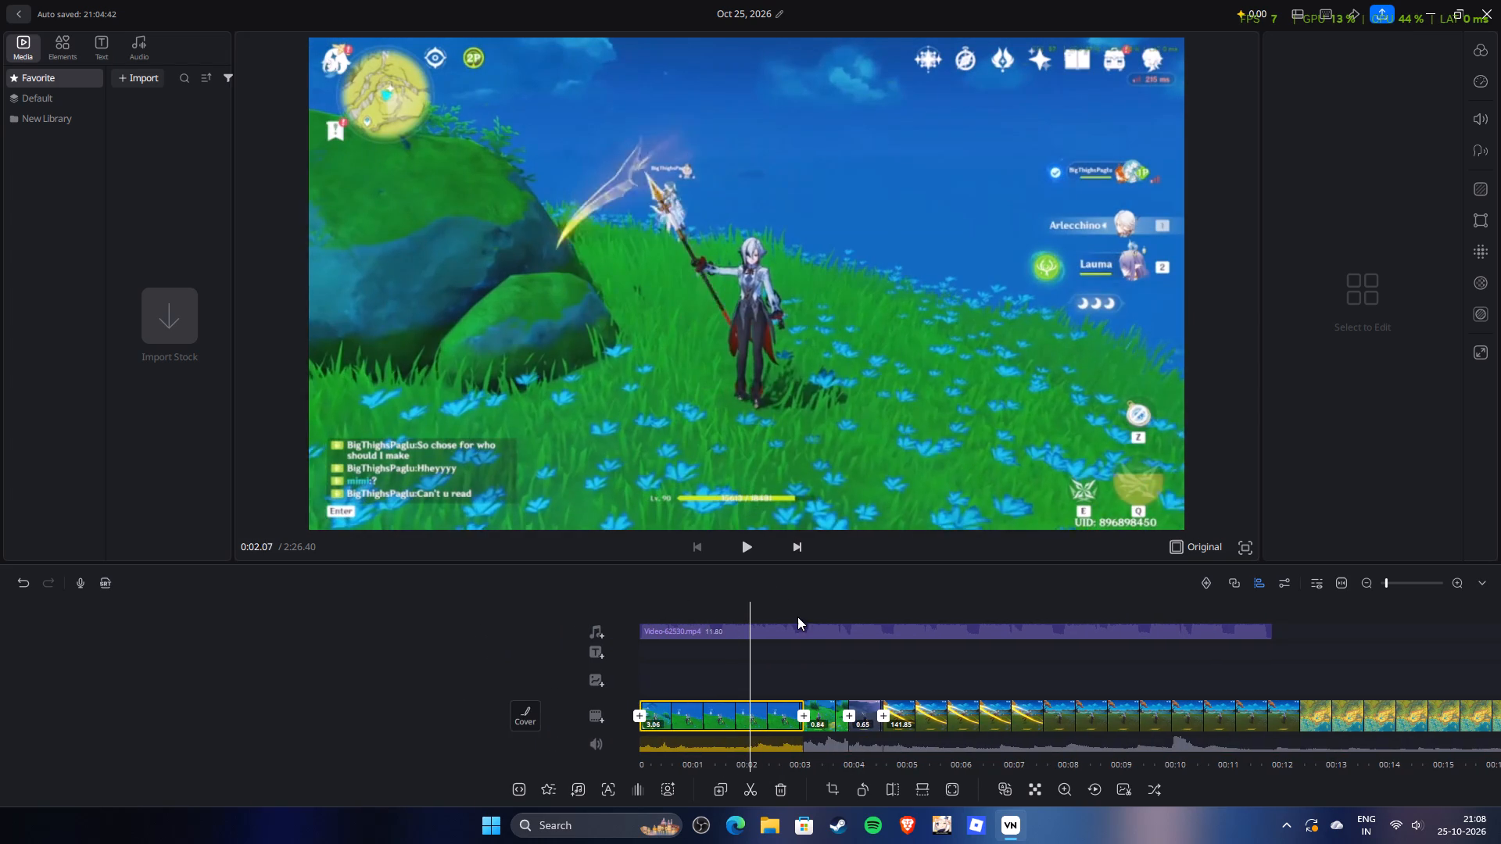
{"action": "left_click", "coordinate": [749, 554]}
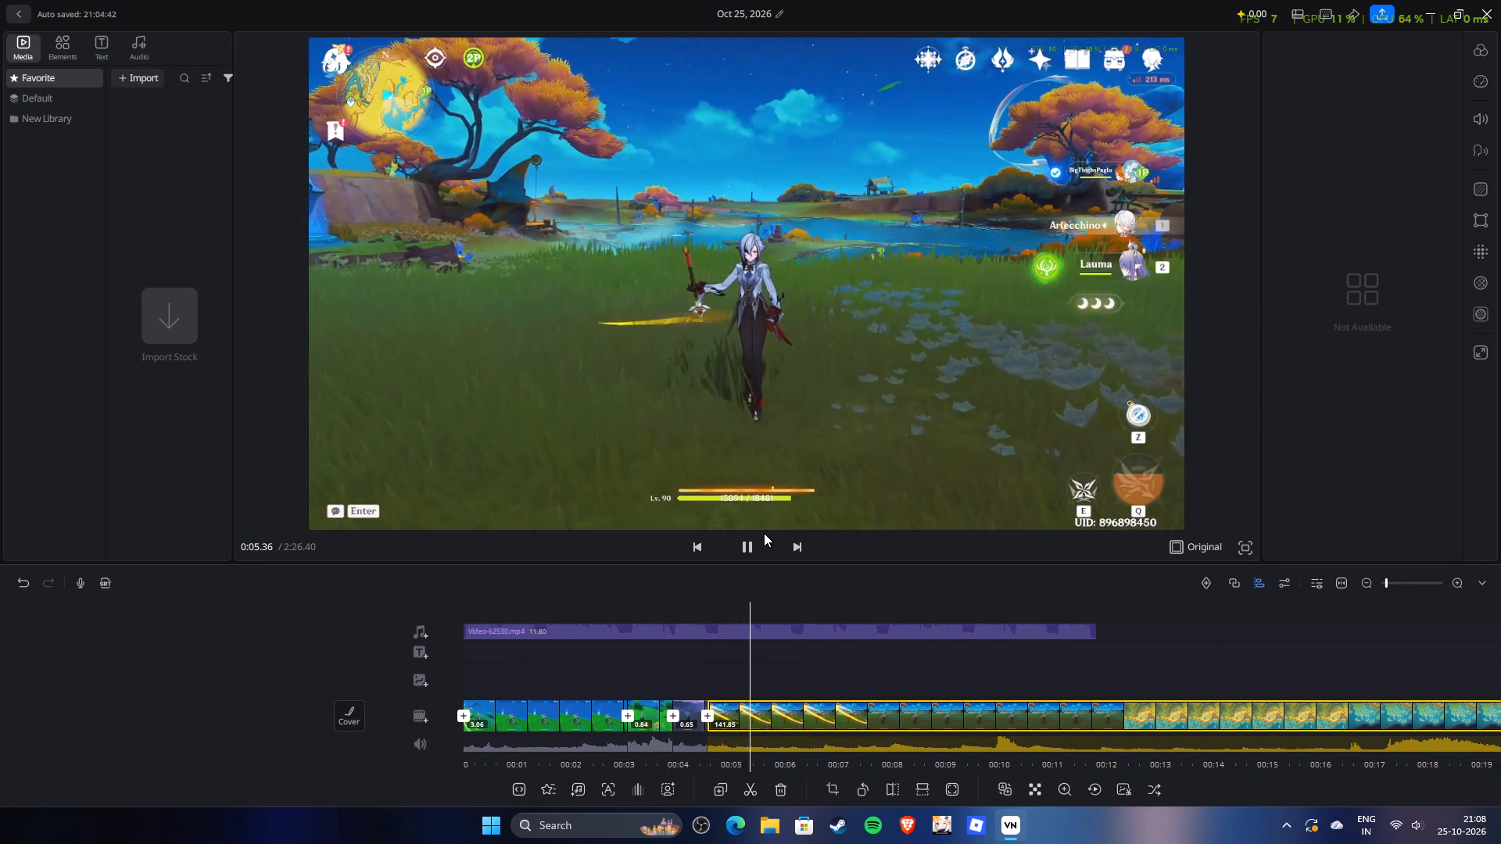
{"action": "left_click_drag", "start_coordinate": [685, 593], "coordinate": [808, 591]}
{"action": "left_click_drag", "start_coordinate": [718, 580], "coordinate": [786, 585]}
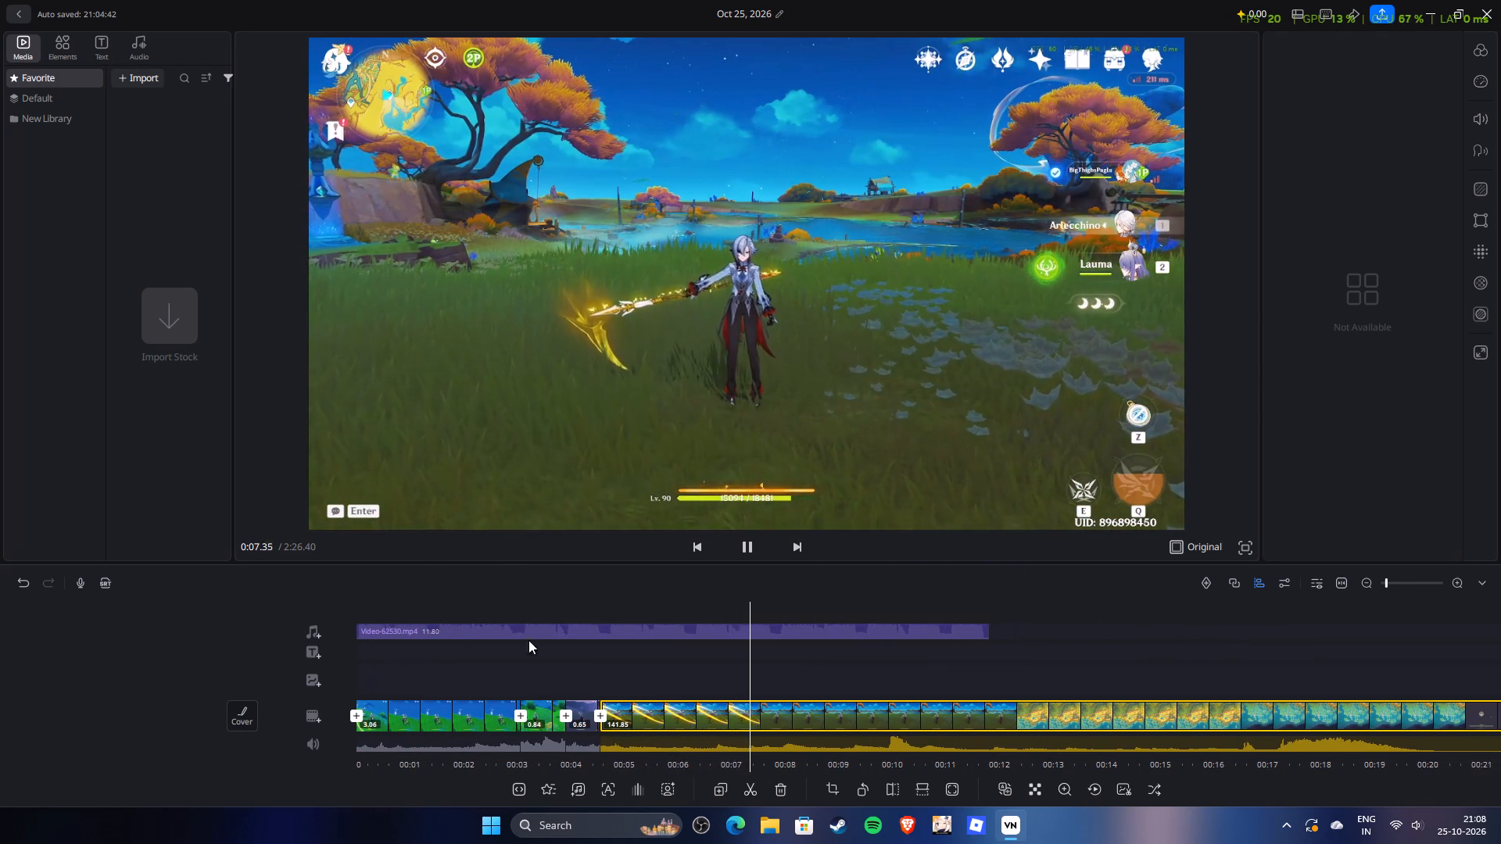
{"action": "left_click_drag", "start_coordinate": [528, 667], "coordinate": [825, 676]}
{"action": "key", "text": "space"}
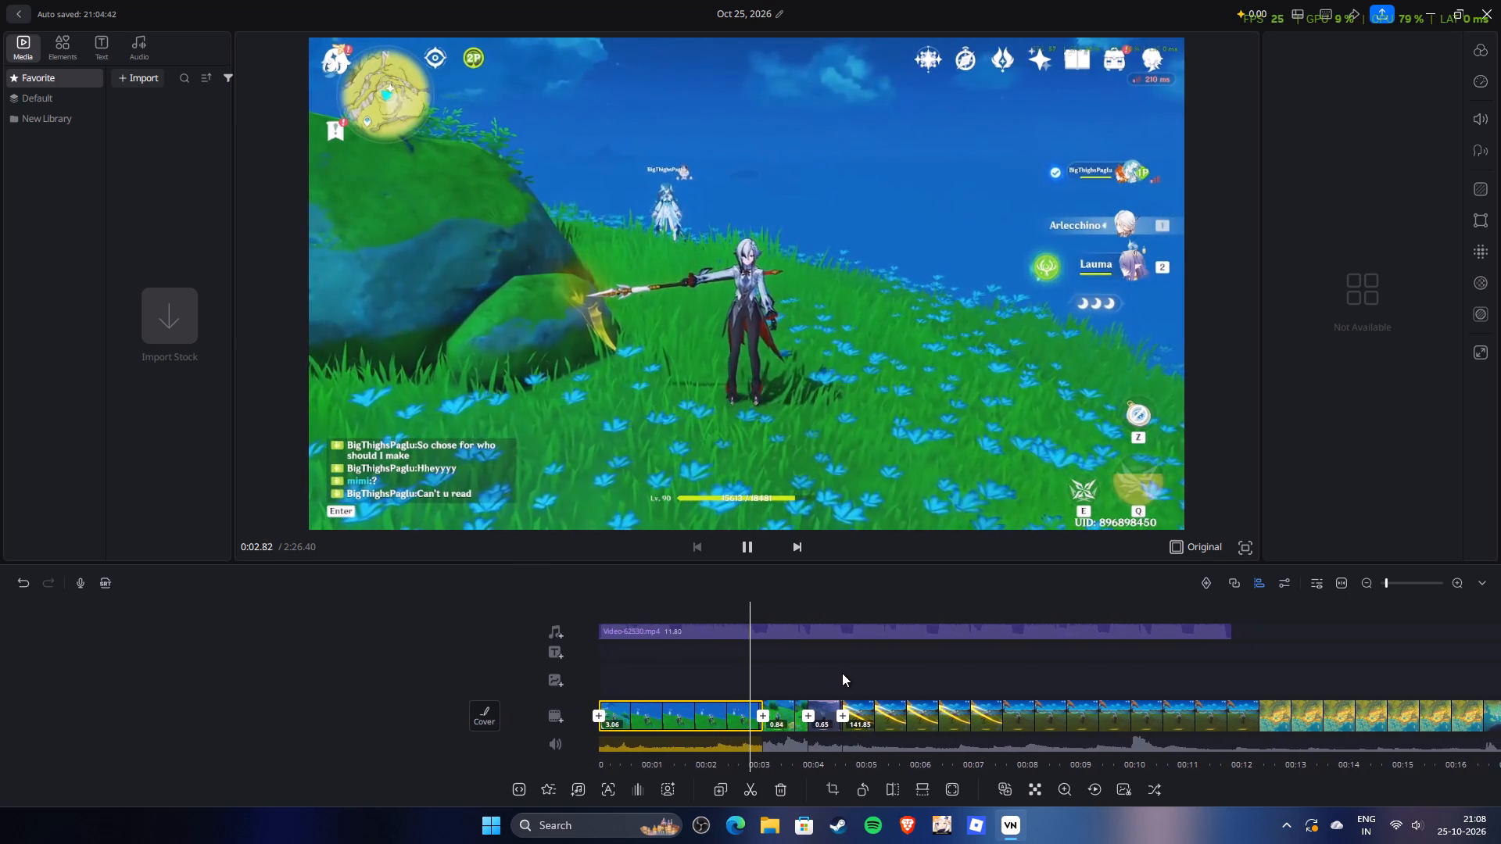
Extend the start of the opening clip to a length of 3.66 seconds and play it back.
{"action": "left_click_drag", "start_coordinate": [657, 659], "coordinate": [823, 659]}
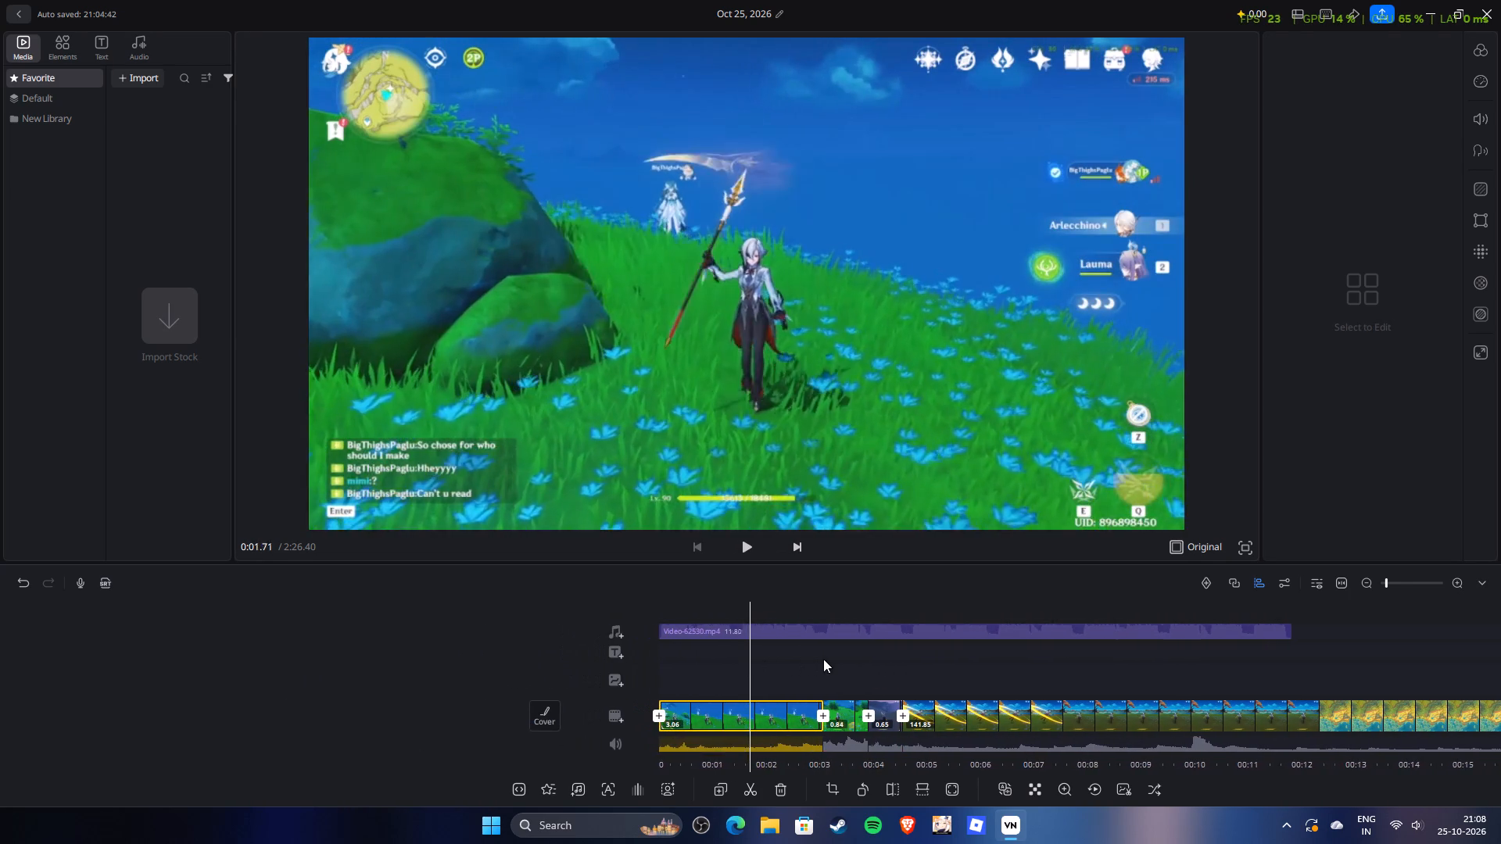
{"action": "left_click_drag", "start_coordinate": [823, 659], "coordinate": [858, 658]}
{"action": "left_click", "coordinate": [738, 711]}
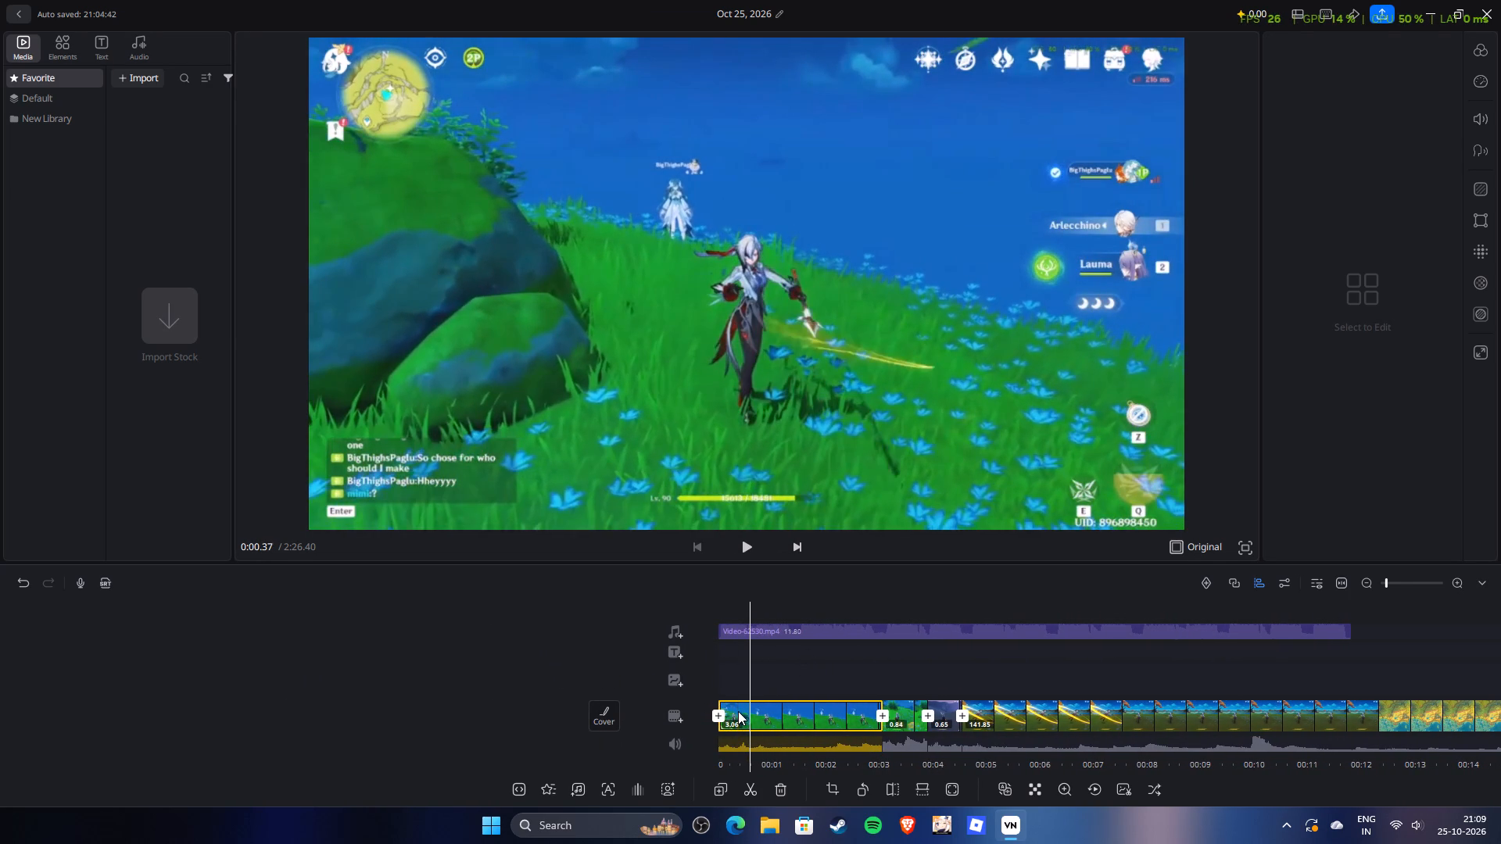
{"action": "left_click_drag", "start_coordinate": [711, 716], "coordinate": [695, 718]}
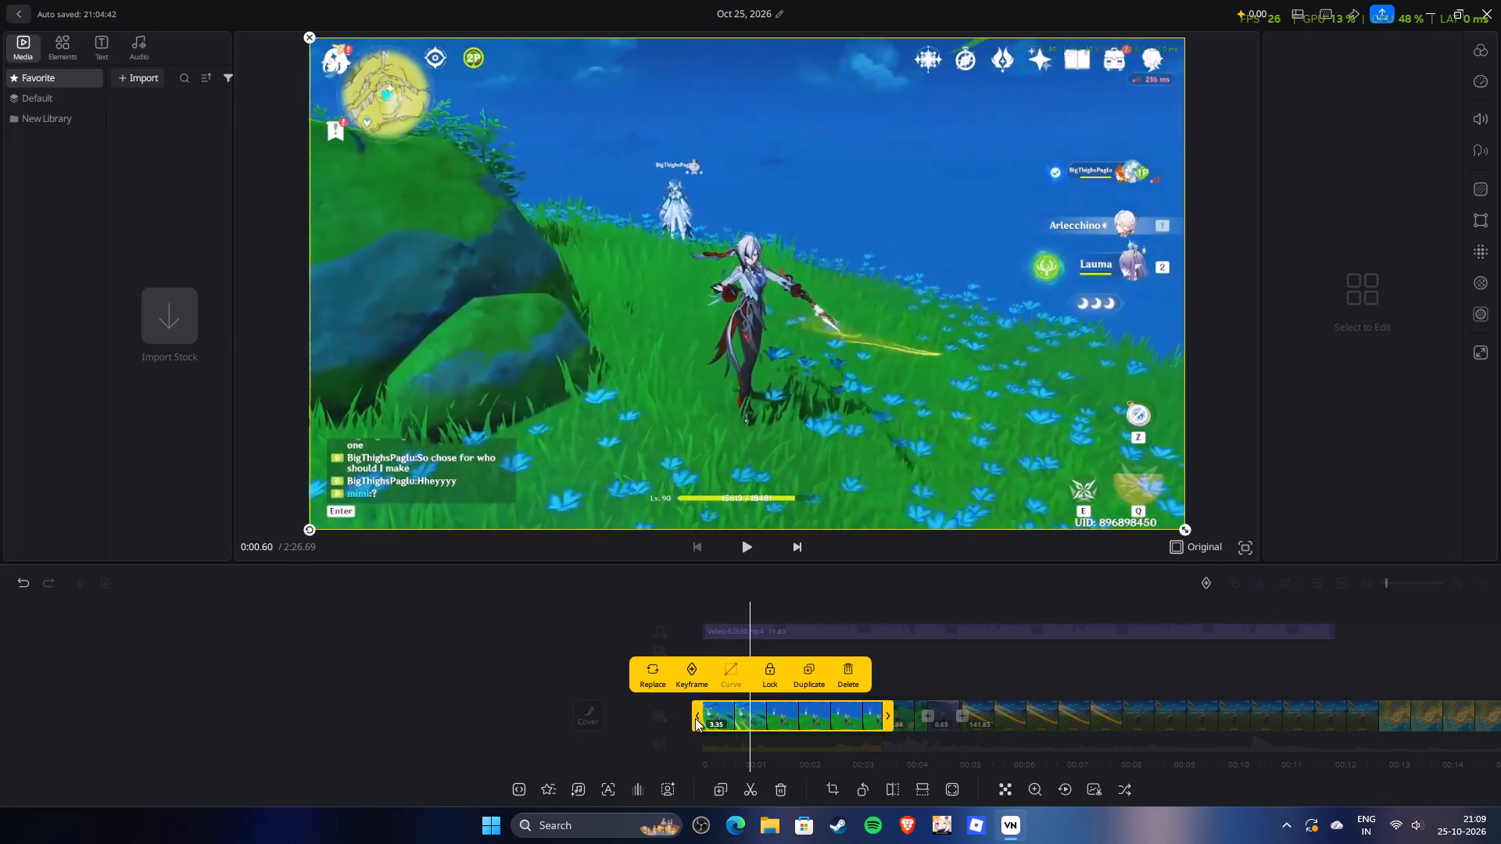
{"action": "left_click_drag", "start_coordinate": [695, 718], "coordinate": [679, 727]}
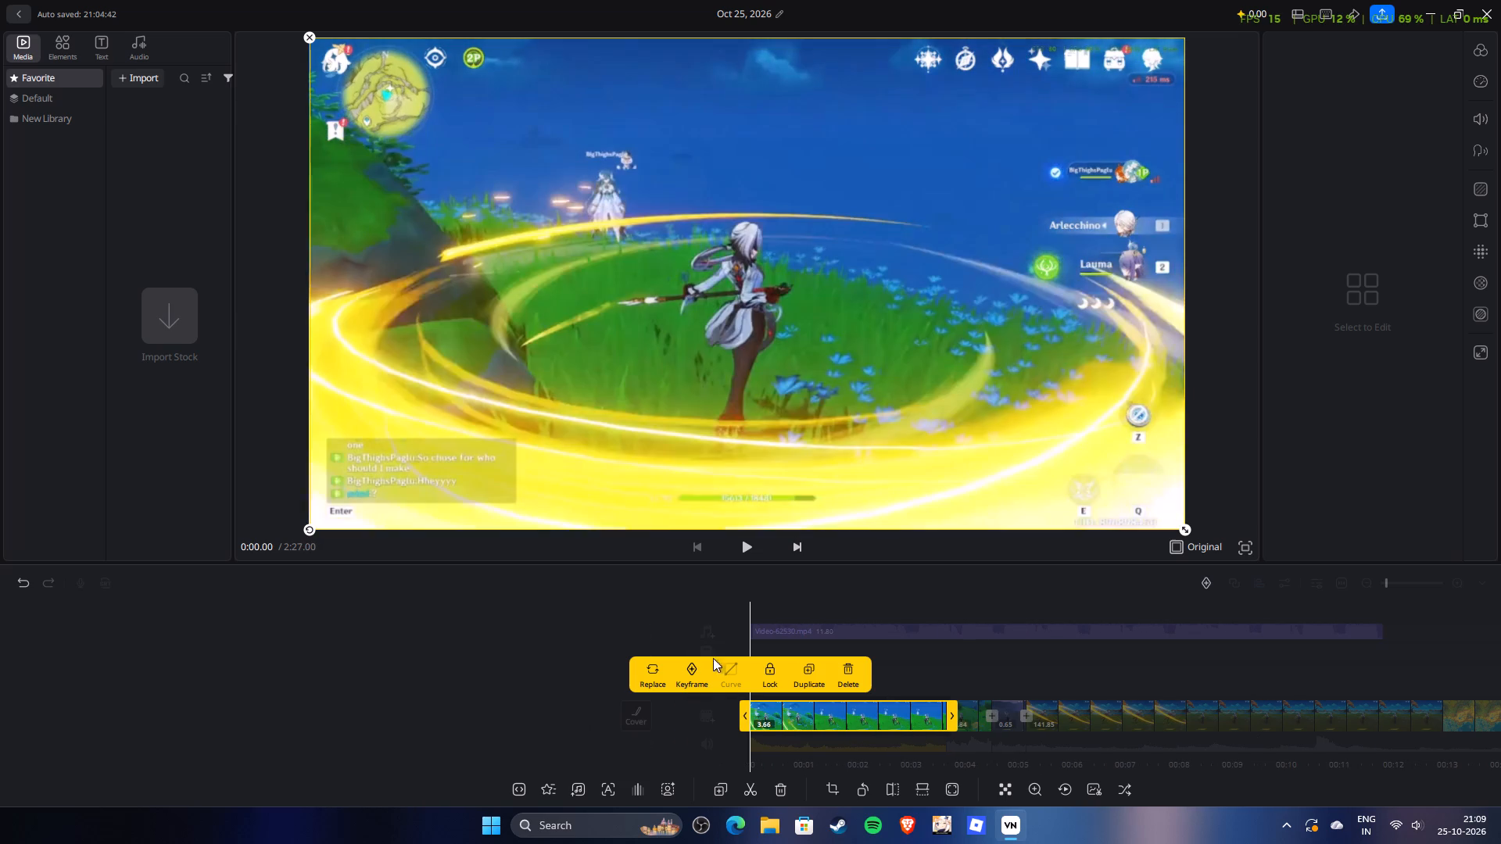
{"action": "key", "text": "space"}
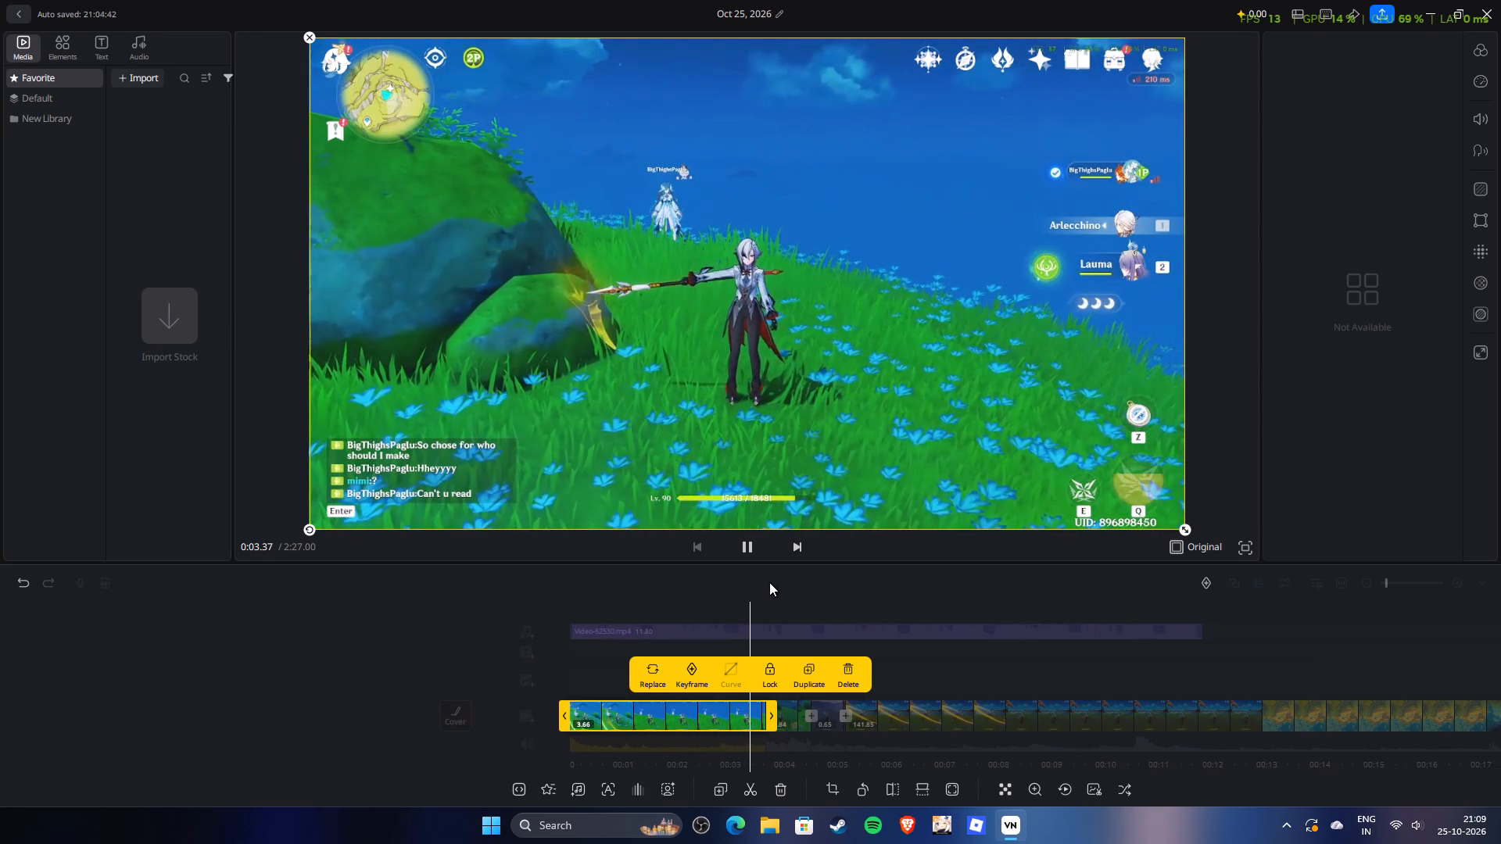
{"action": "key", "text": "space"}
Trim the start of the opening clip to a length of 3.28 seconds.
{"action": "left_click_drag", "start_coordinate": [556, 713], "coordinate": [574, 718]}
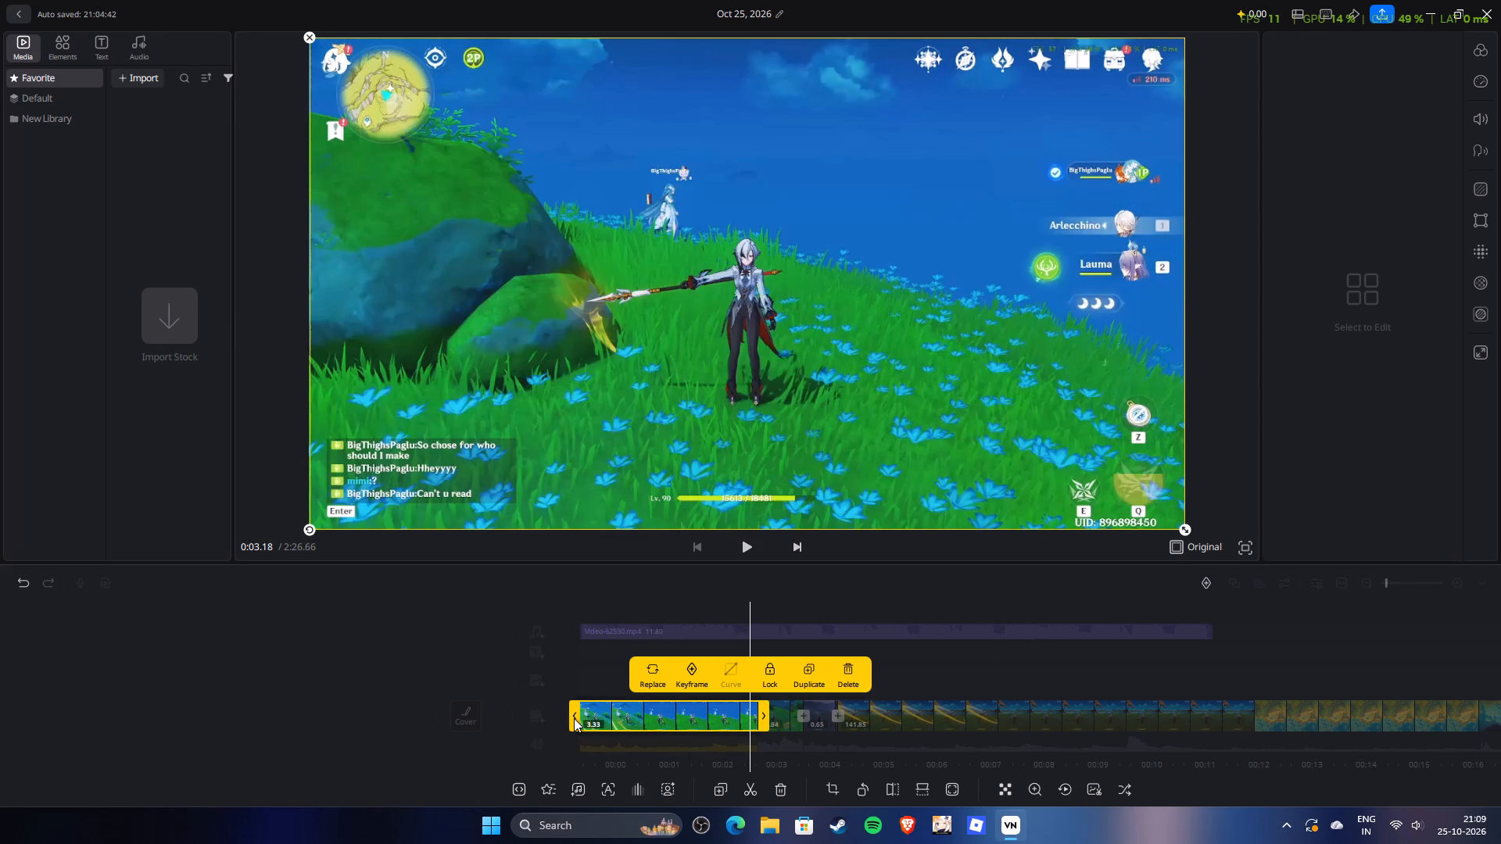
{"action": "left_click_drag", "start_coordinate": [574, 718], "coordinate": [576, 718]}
Replay the sequence from the opening clip into the lakeside shot to check the cuts against the music.
{"action": "key", "text": "space"}
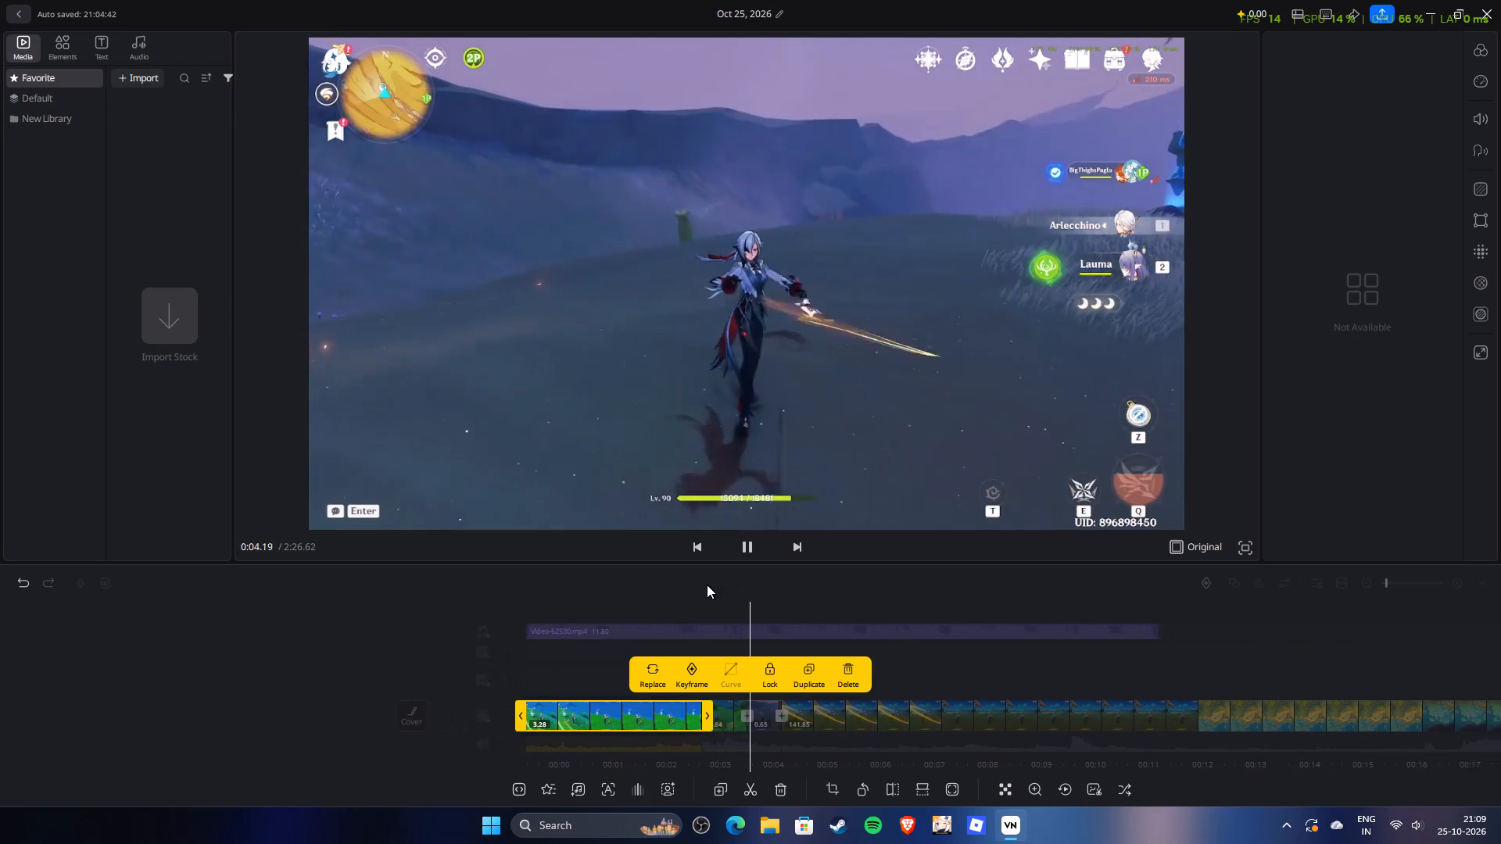
{"action": "left_click_drag", "start_coordinate": [707, 585], "coordinate": [761, 591]}
{"action": "left_click_drag", "start_coordinate": [669, 581], "coordinate": [767, 595]}
{"action": "left_click_drag", "start_coordinate": [661, 584], "coordinate": [744, 588]}
{"action": "left_click_drag", "start_coordinate": [713, 574], "coordinate": [695, 628]}
{"action": "left_click_drag", "start_coordinate": [670, 662], "coordinate": [907, 667]}
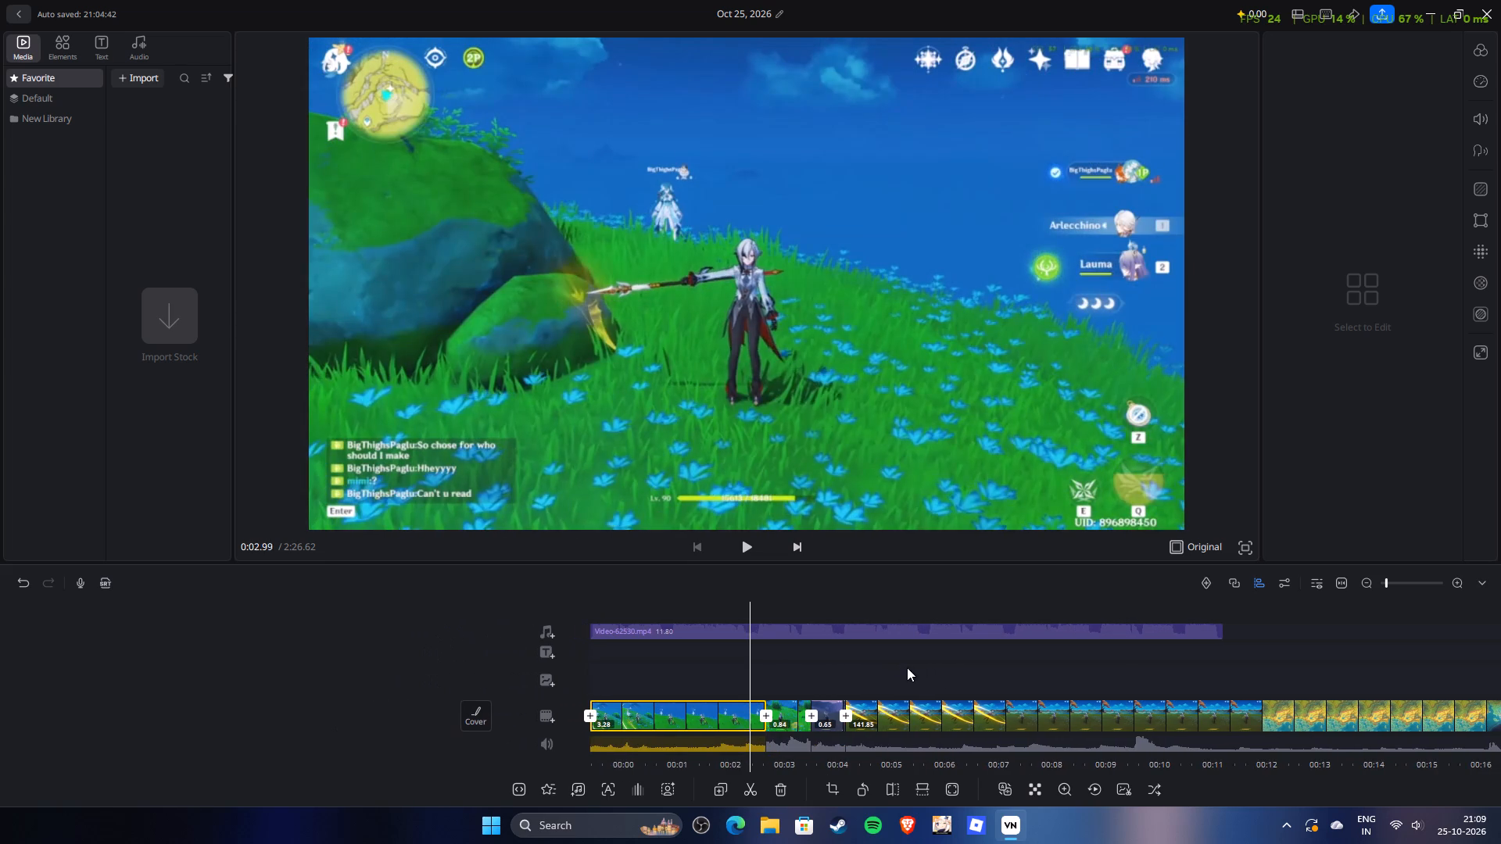
{"action": "left_click_drag", "start_coordinate": [907, 667], "coordinate": [909, 667]}
{"action": "key", "text": "space"}
{"action": "left_click_drag", "start_coordinate": [831, 663], "coordinate": [925, 665]}
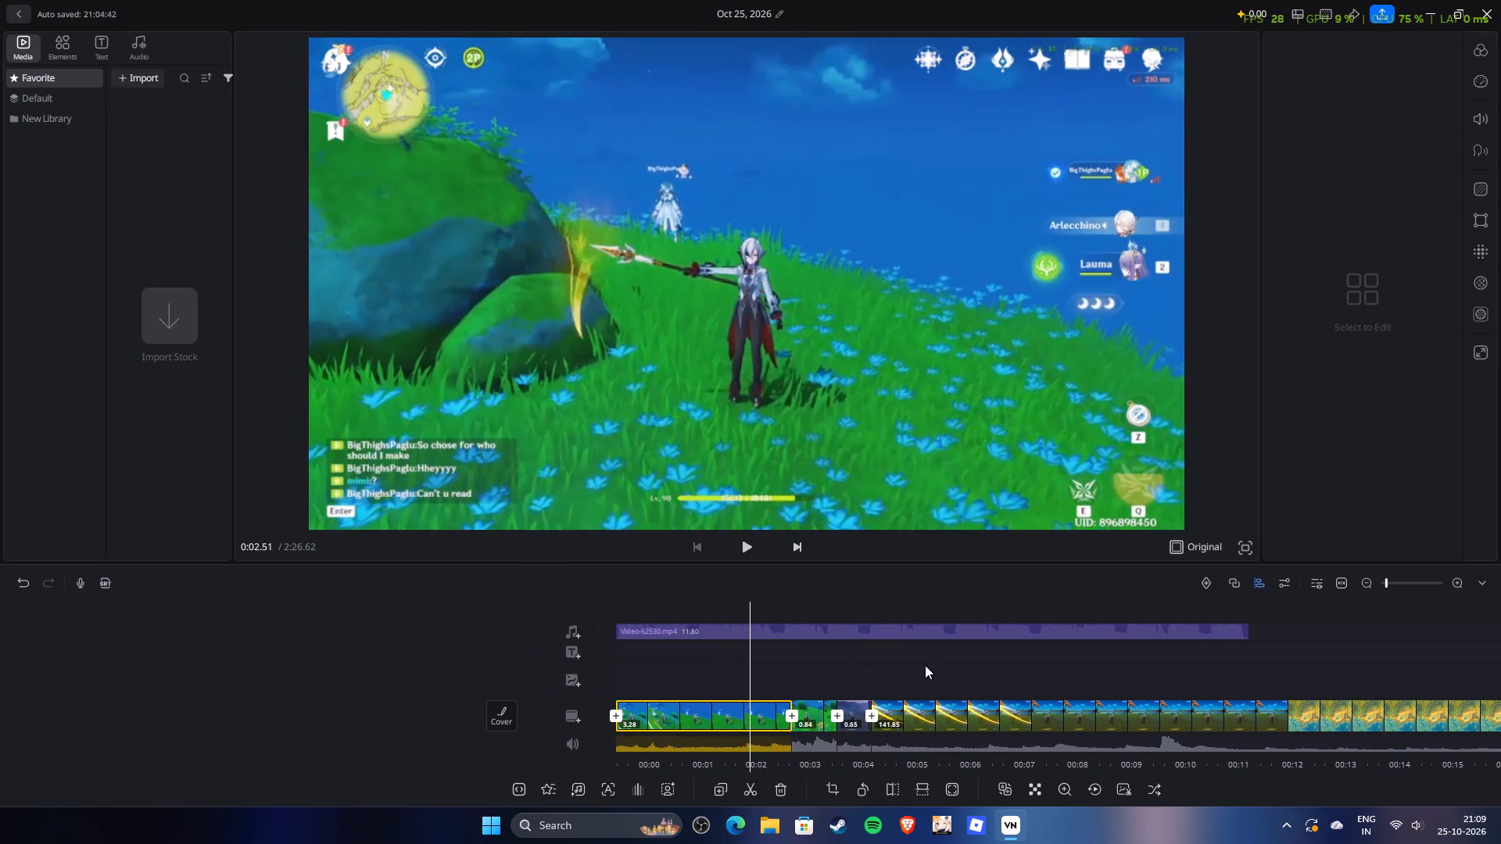
{"action": "left_click_drag", "start_coordinate": [925, 665], "coordinate": [1245, 665]}
{"action": "key", "text": "space"}
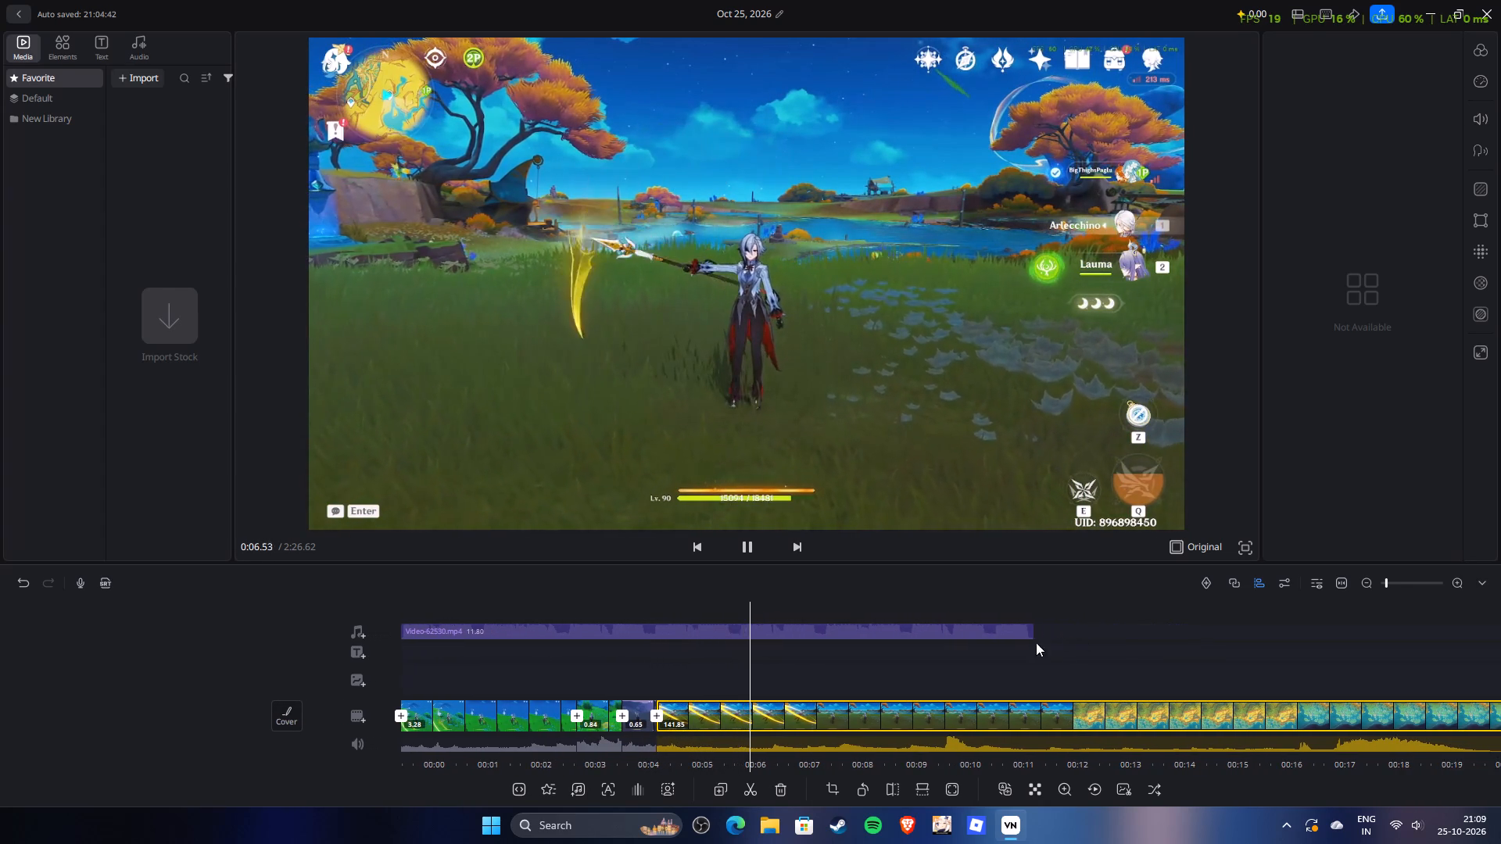
{"action": "left_click_drag", "start_coordinate": [735, 676], "coordinate": [1162, 670]}
{"action": "key", "text": "space"}
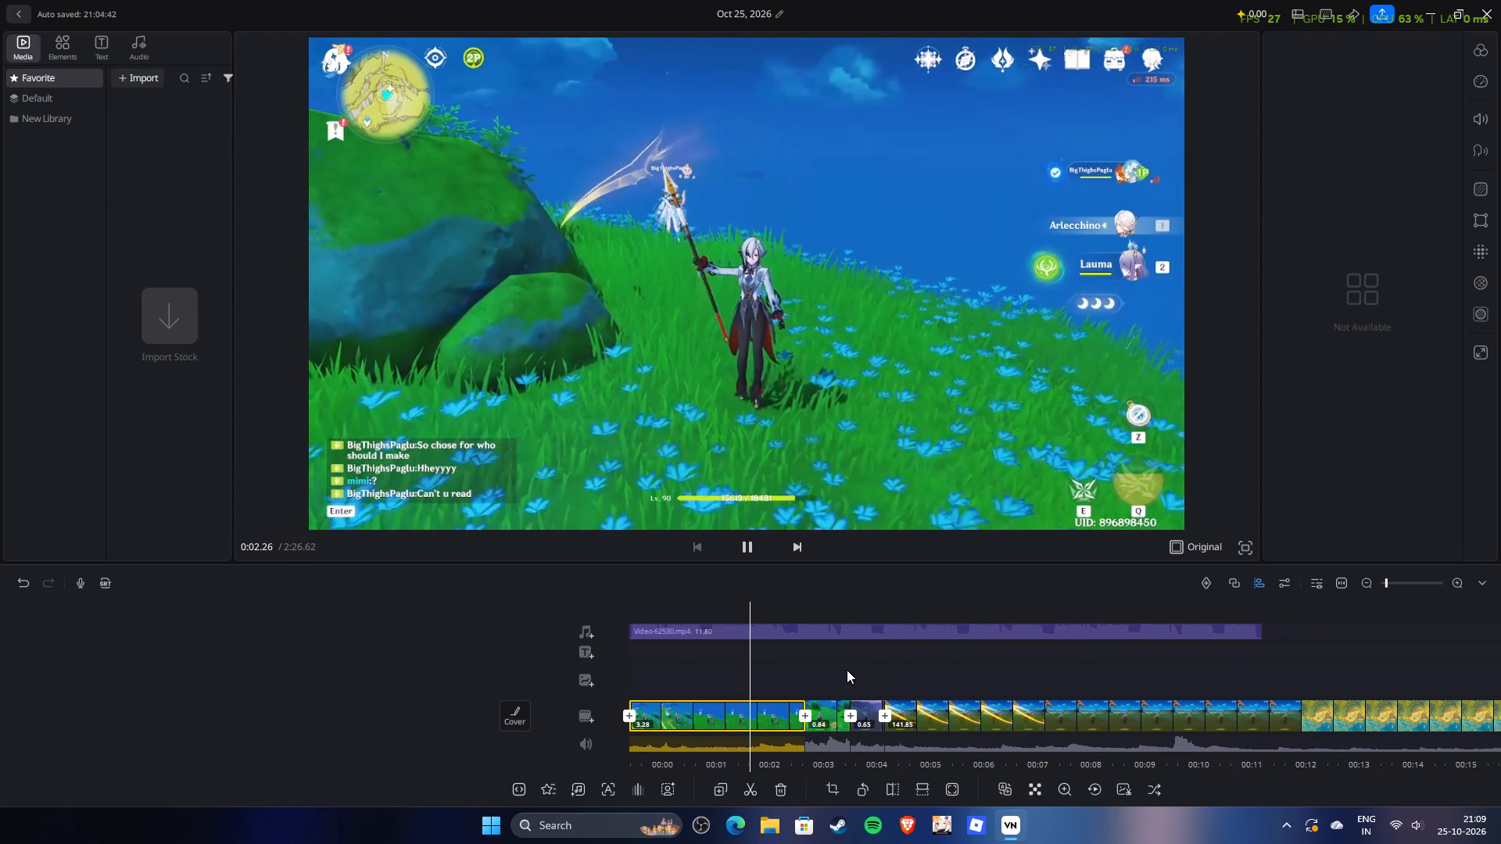
Extend the start of the opening clip to a length of 4.86 seconds.
{"action": "left_click_drag", "start_coordinate": [832, 667], "coordinate": [1100, 659]}
{"action": "left_click", "coordinate": [799, 721]}
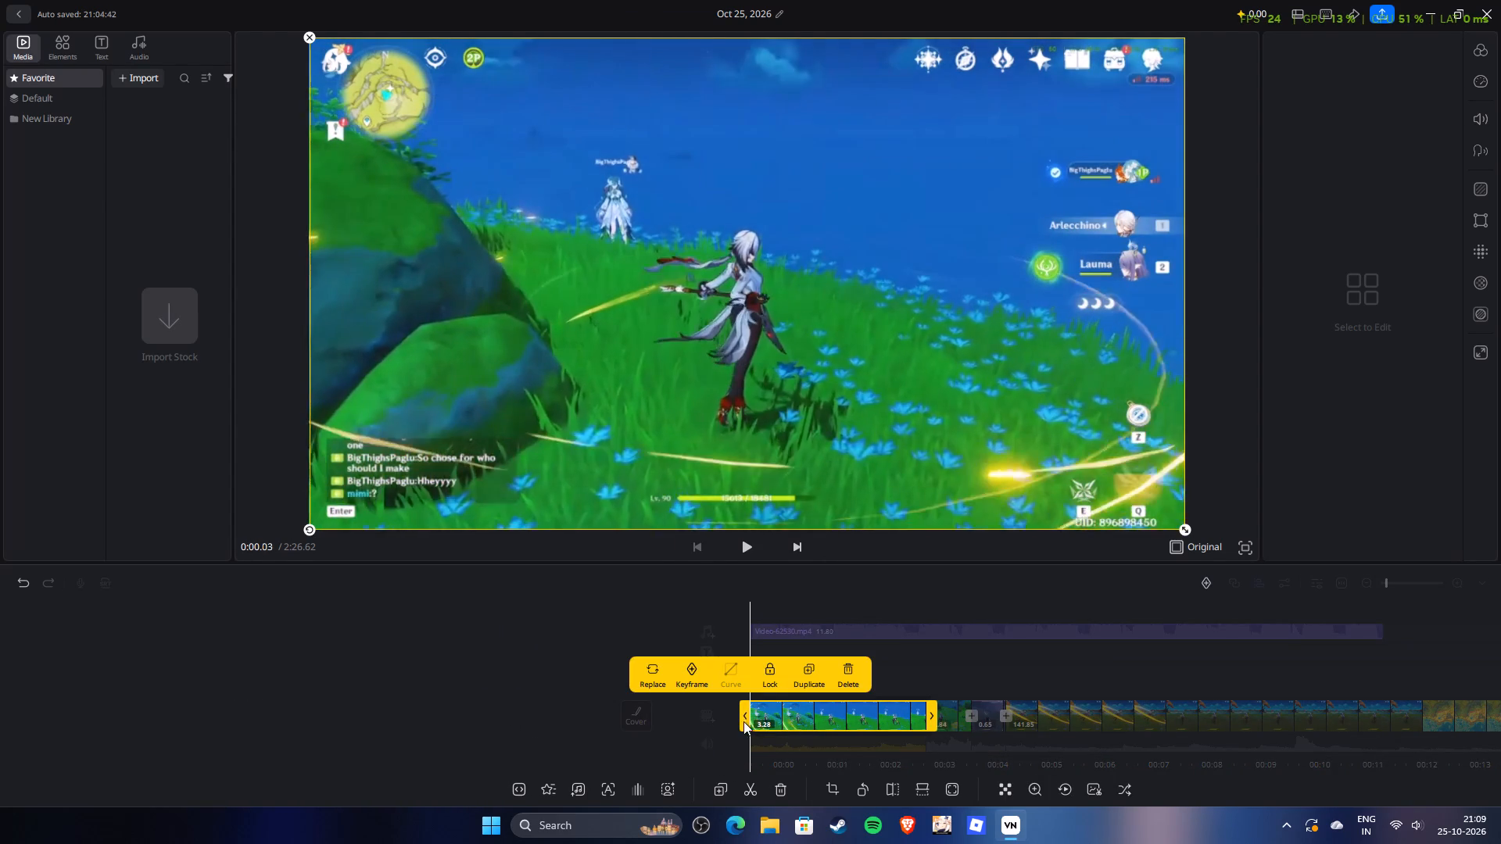
{"action": "left_click_drag", "start_coordinate": [745, 718], "coordinate": [661, 745]}
Play back and scrub through the extended opening clip to look for a cut point that matches the music.
{"action": "key", "text": "space"}
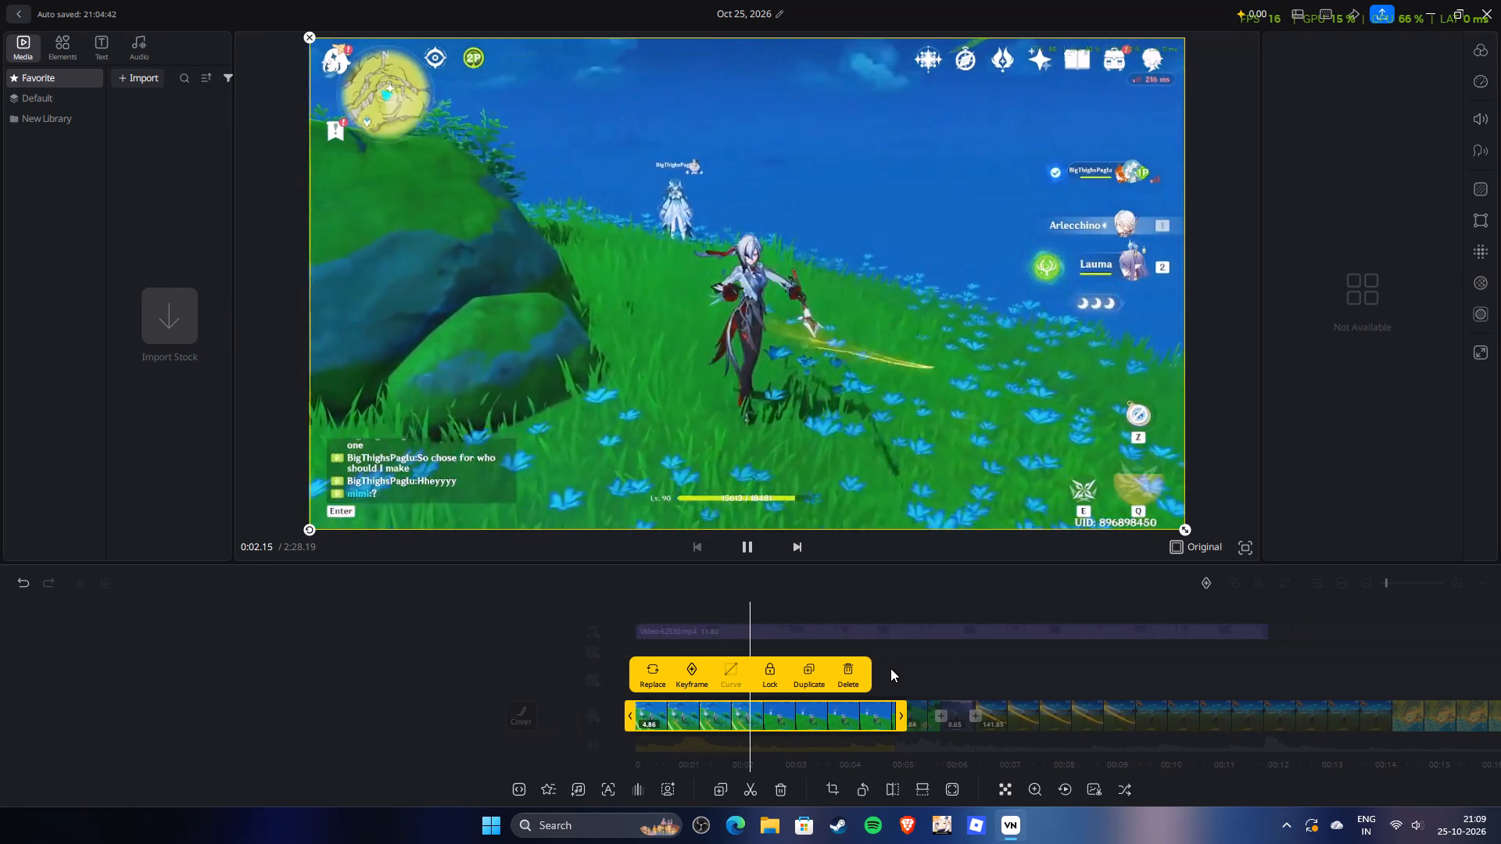
{"action": "key", "text": "space"}
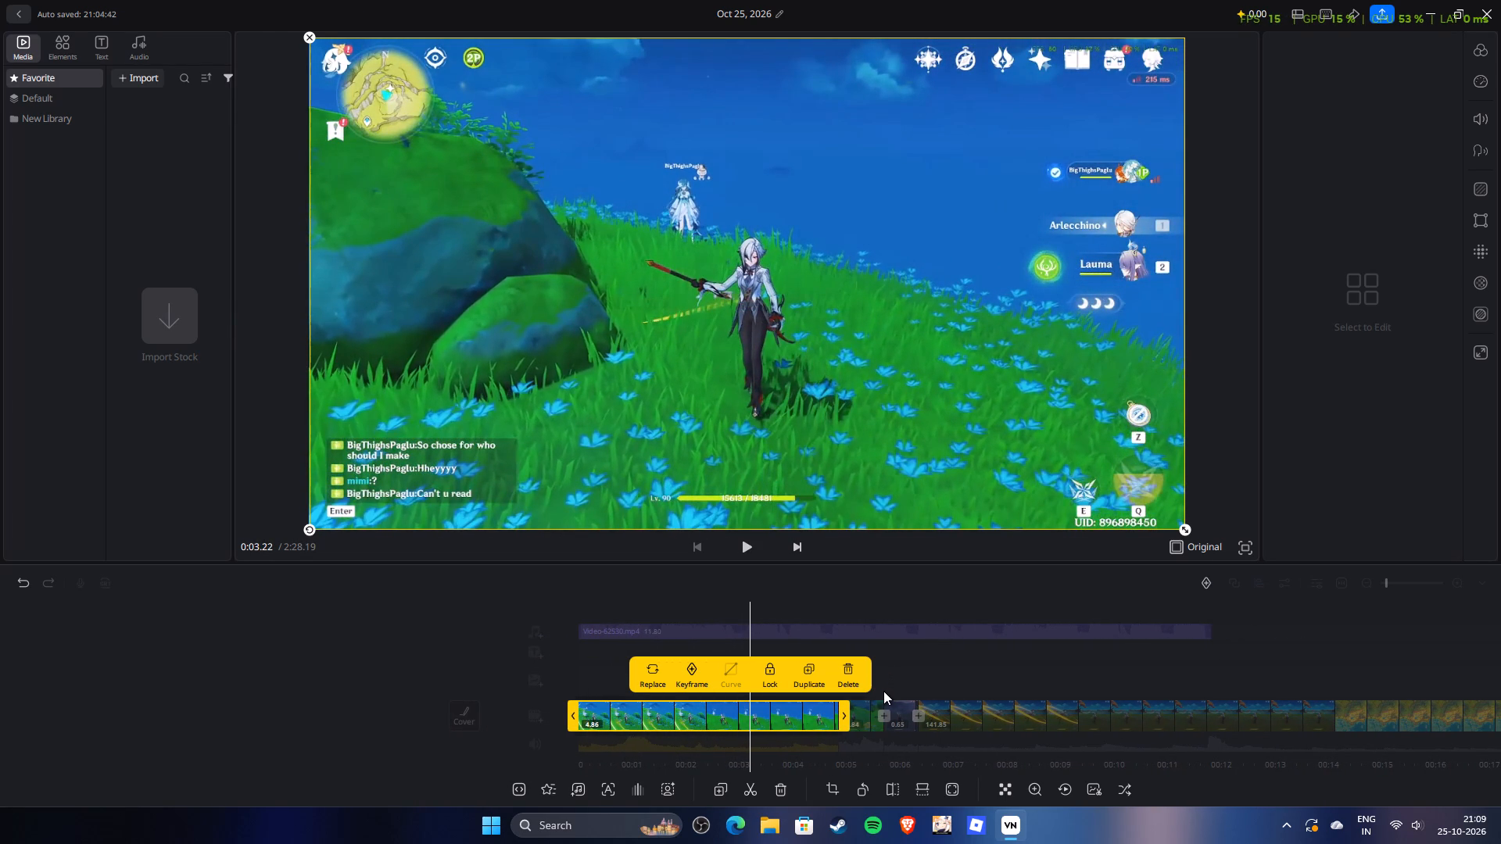
{"action": "key", "text": "space"}
{"action": "key", "text": "space"}
{"action": "left_click_drag", "start_coordinate": [839, 640], "coordinate": [869, 641]}
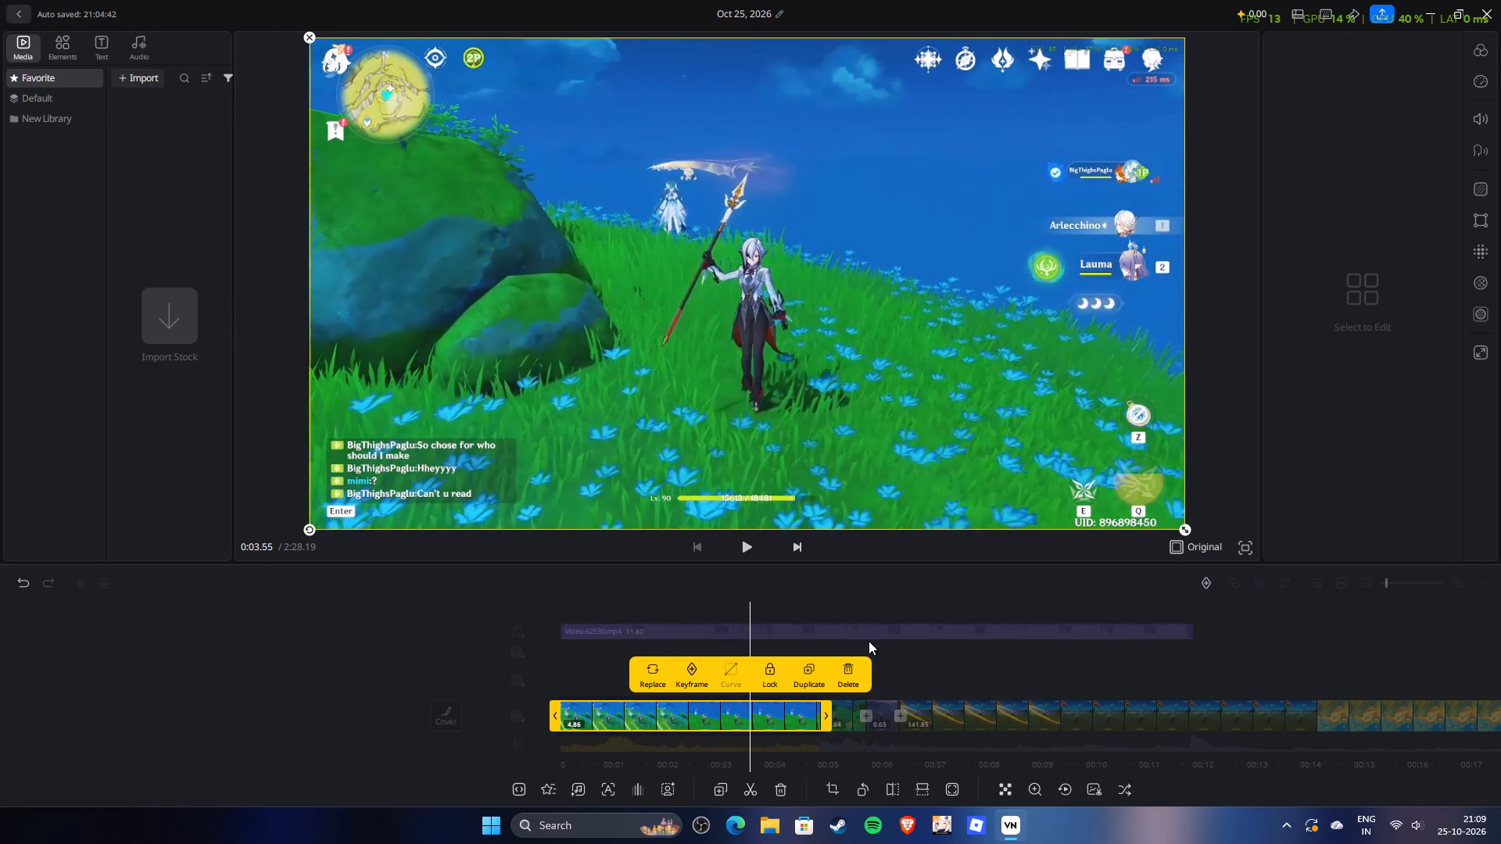
{"action": "left_click_drag", "start_coordinate": [869, 641], "coordinate": [890, 646]}
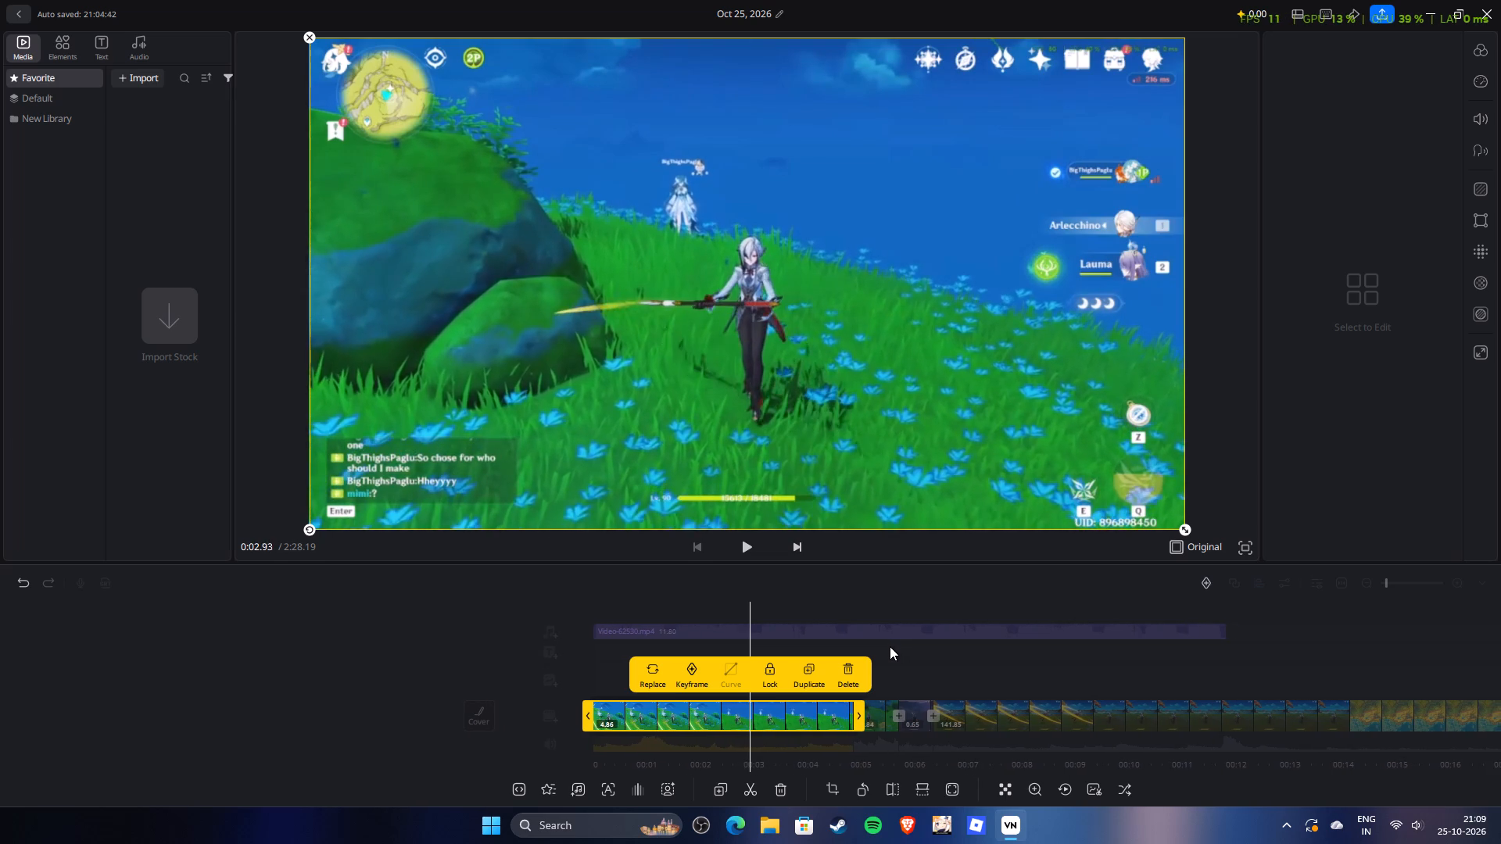
{"action": "left_click_drag", "start_coordinate": [890, 646], "coordinate": [924, 641]}
{"action": "left_click_drag", "start_coordinate": [925, 640], "coordinate": [962, 639]}
{"action": "key", "text": "space"}
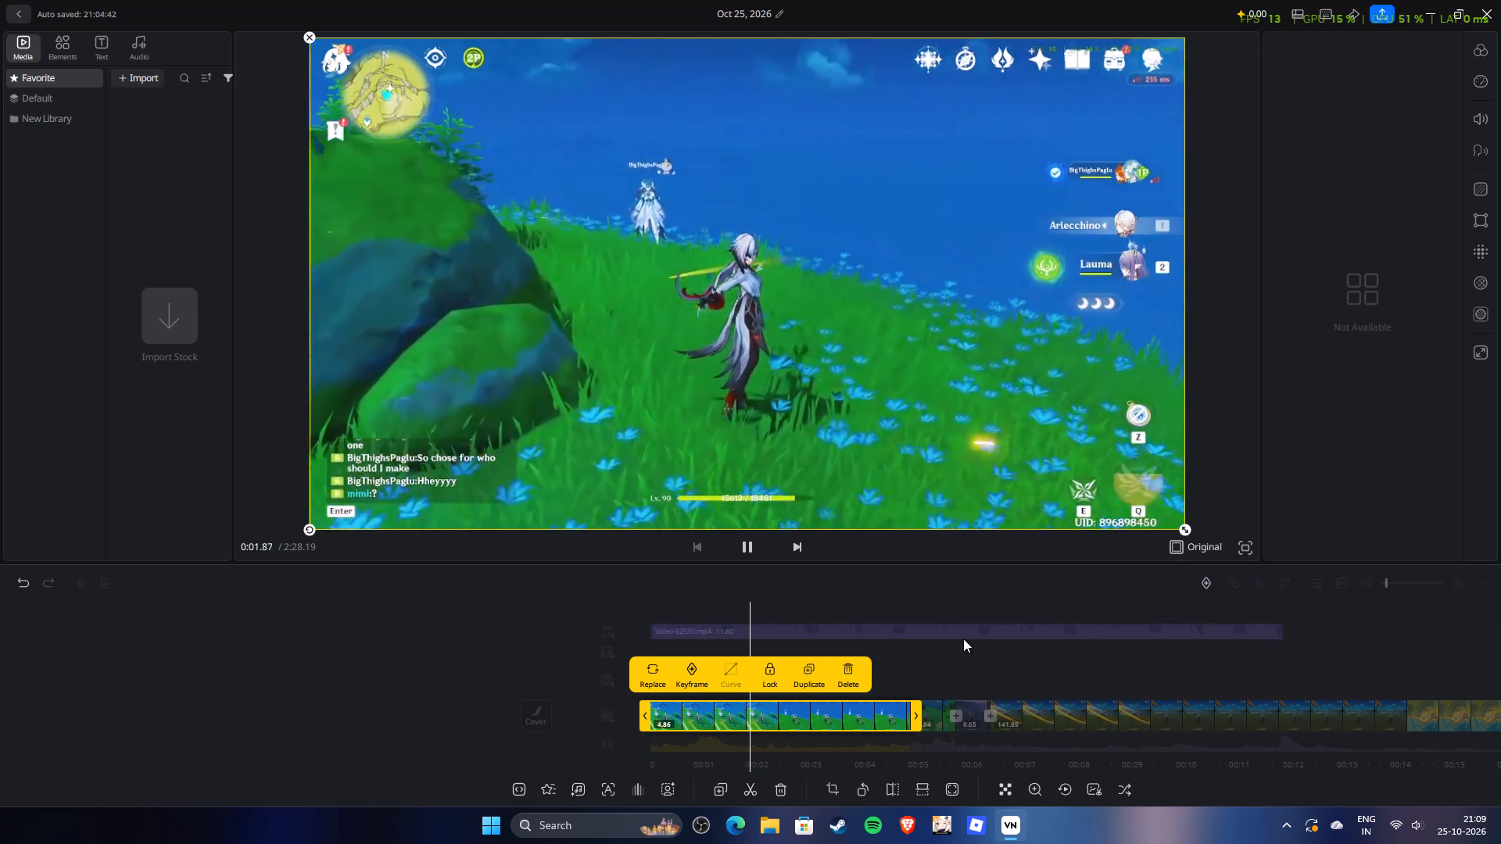
{"action": "left_click_drag", "start_coordinate": [963, 638], "coordinate": [972, 638]}
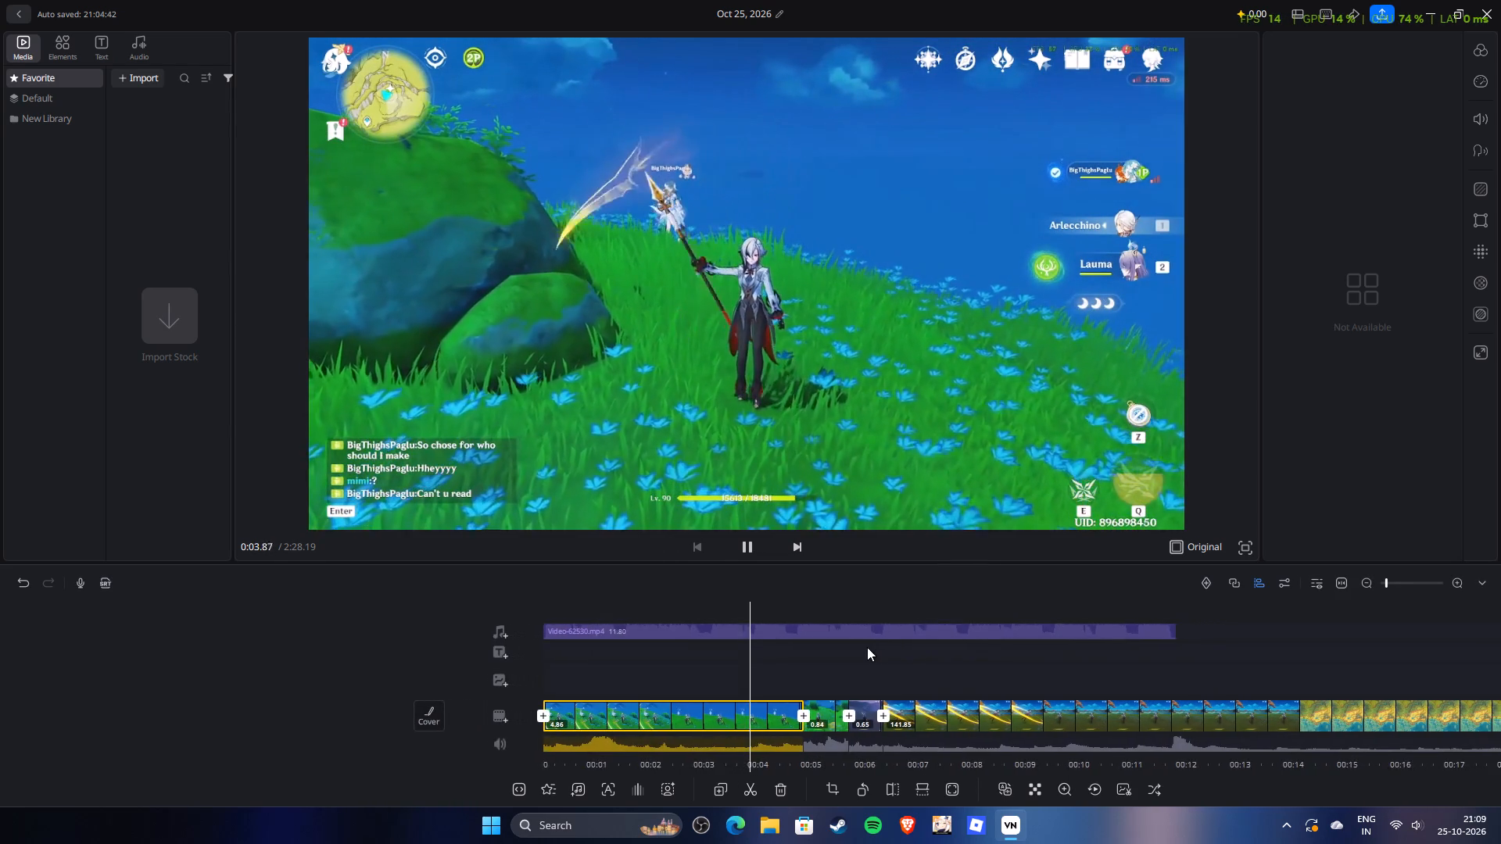
{"action": "left_click_drag", "start_coordinate": [867, 647], "coordinate": [969, 645]}
{"action": "key", "text": "space"}
{"action": "left_click_drag", "start_coordinate": [905, 666], "coordinate": [982, 660]}
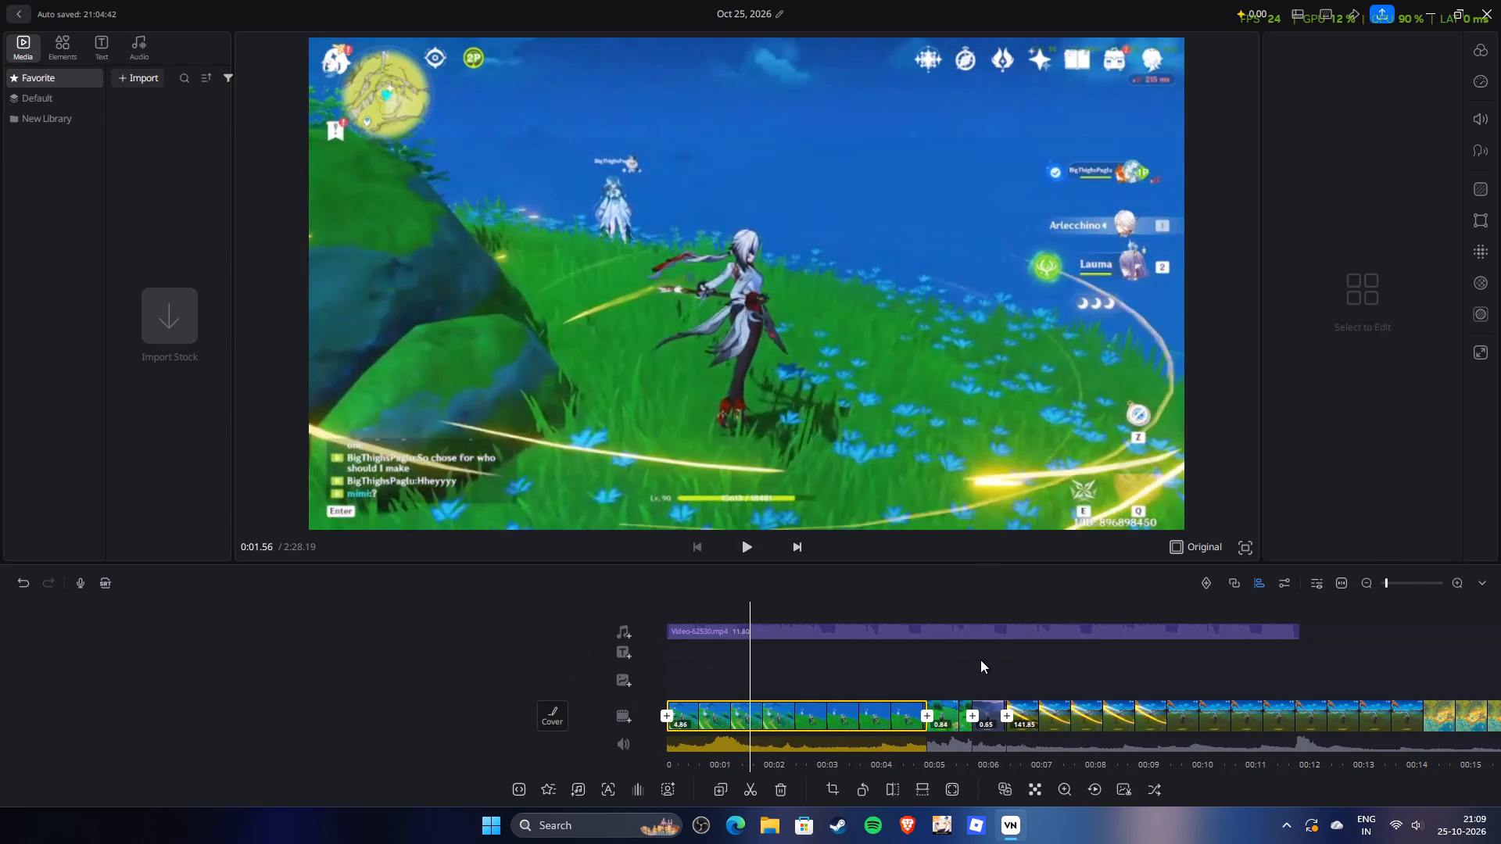
{"action": "key", "text": "space"}
{"action": "key", "text": "space"}
{"action": "left_click_drag", "start_coordinate": [973, 659], "coordinate": [1113, 656]}
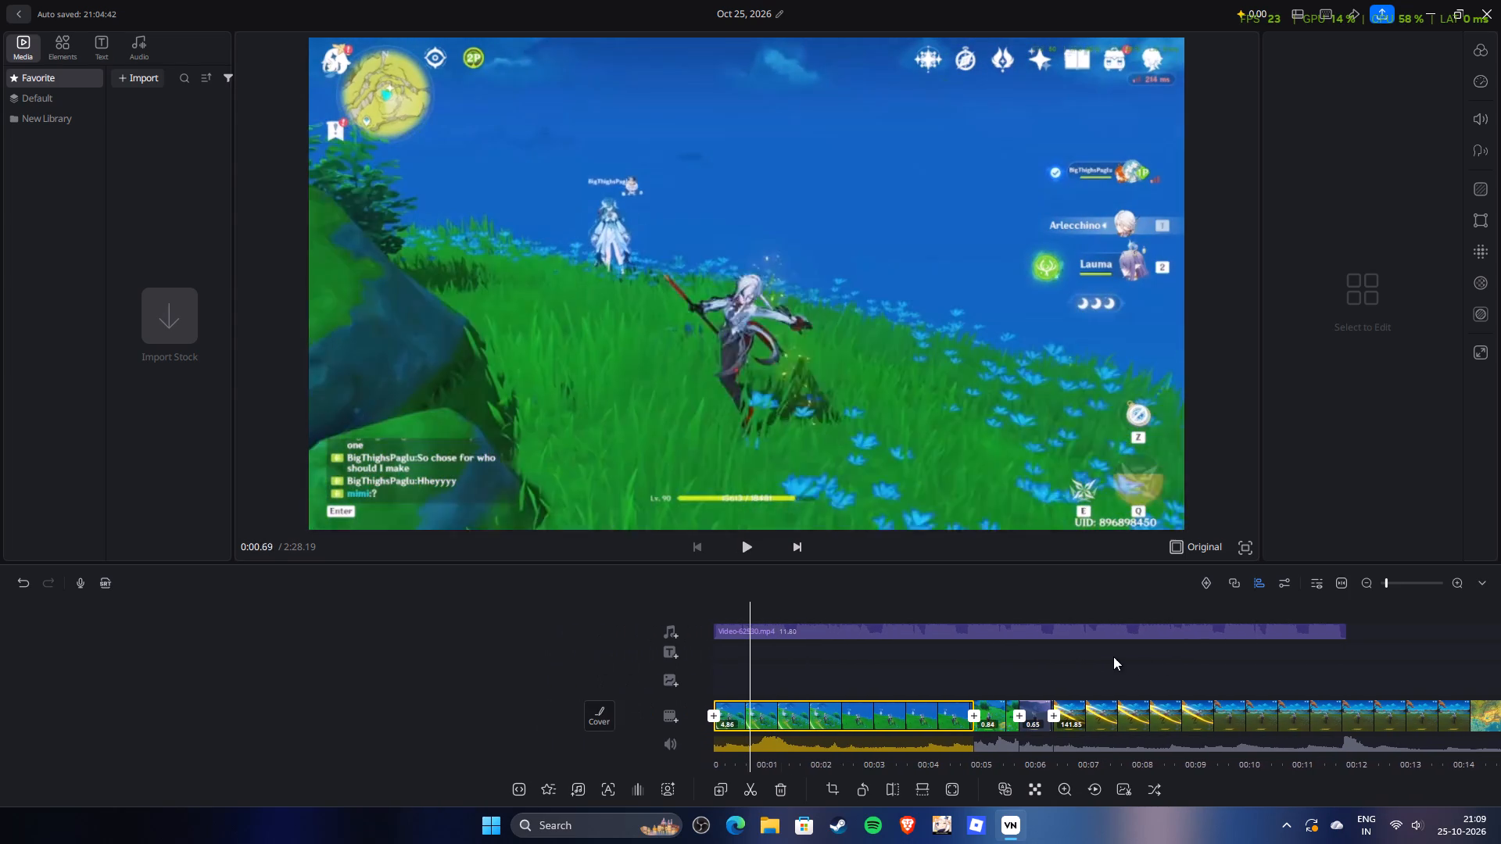
{"action": "left_click_drag", "start_coordinate": [1113, 656], "coordinate": [1118, 656]}
Split the opening clip at 2.19 seconds and delete its remaining part before the second shot.
{"action": "key", "text": "space"}
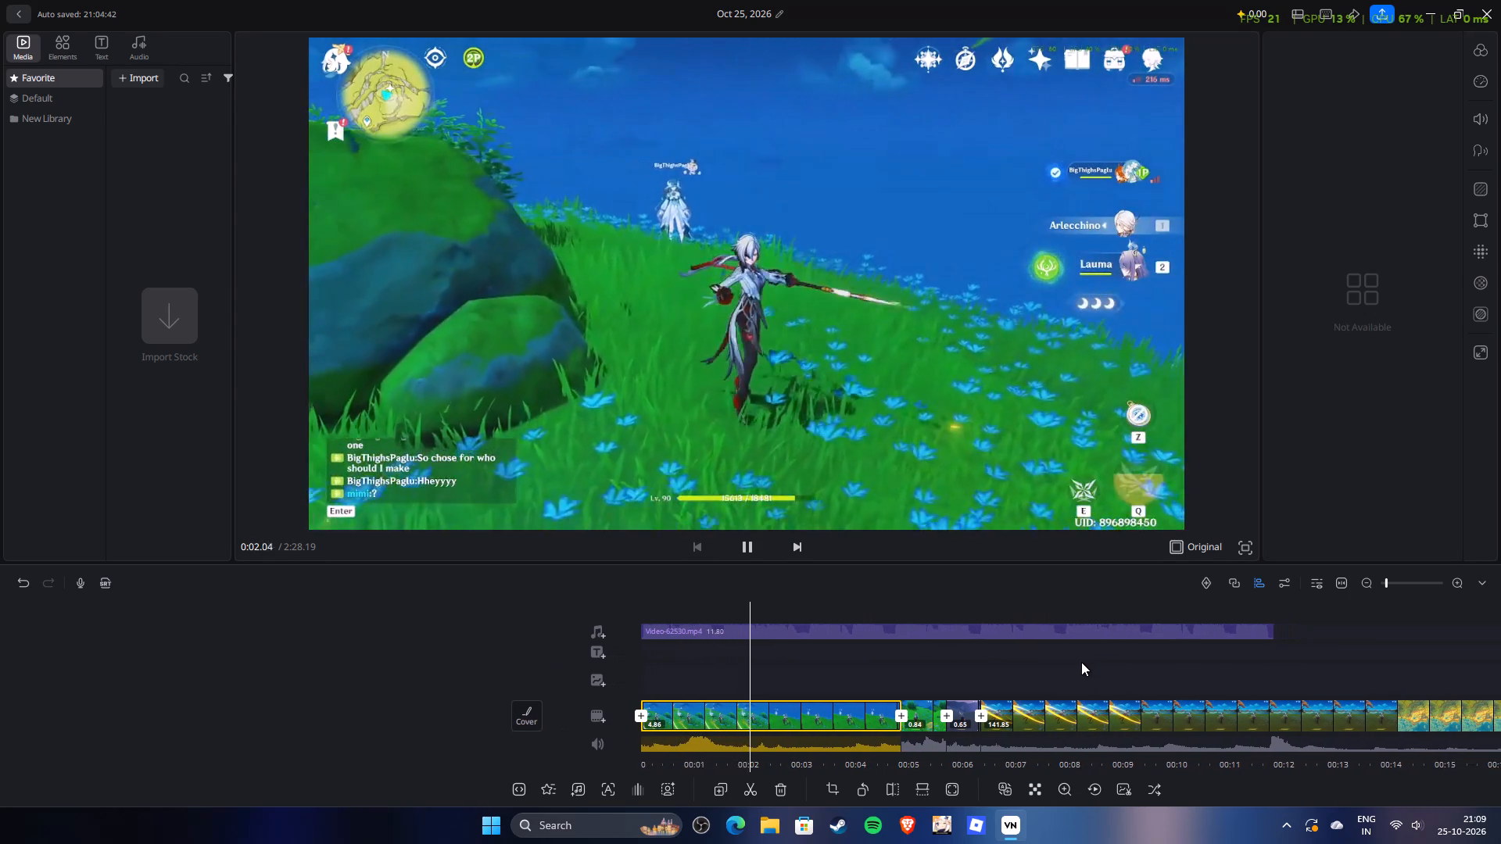
{"action": "key", "text": "space"}
{"action": "left_click_drag", "start_coordinate": [921, 671], "coordinate": [986, 670]}
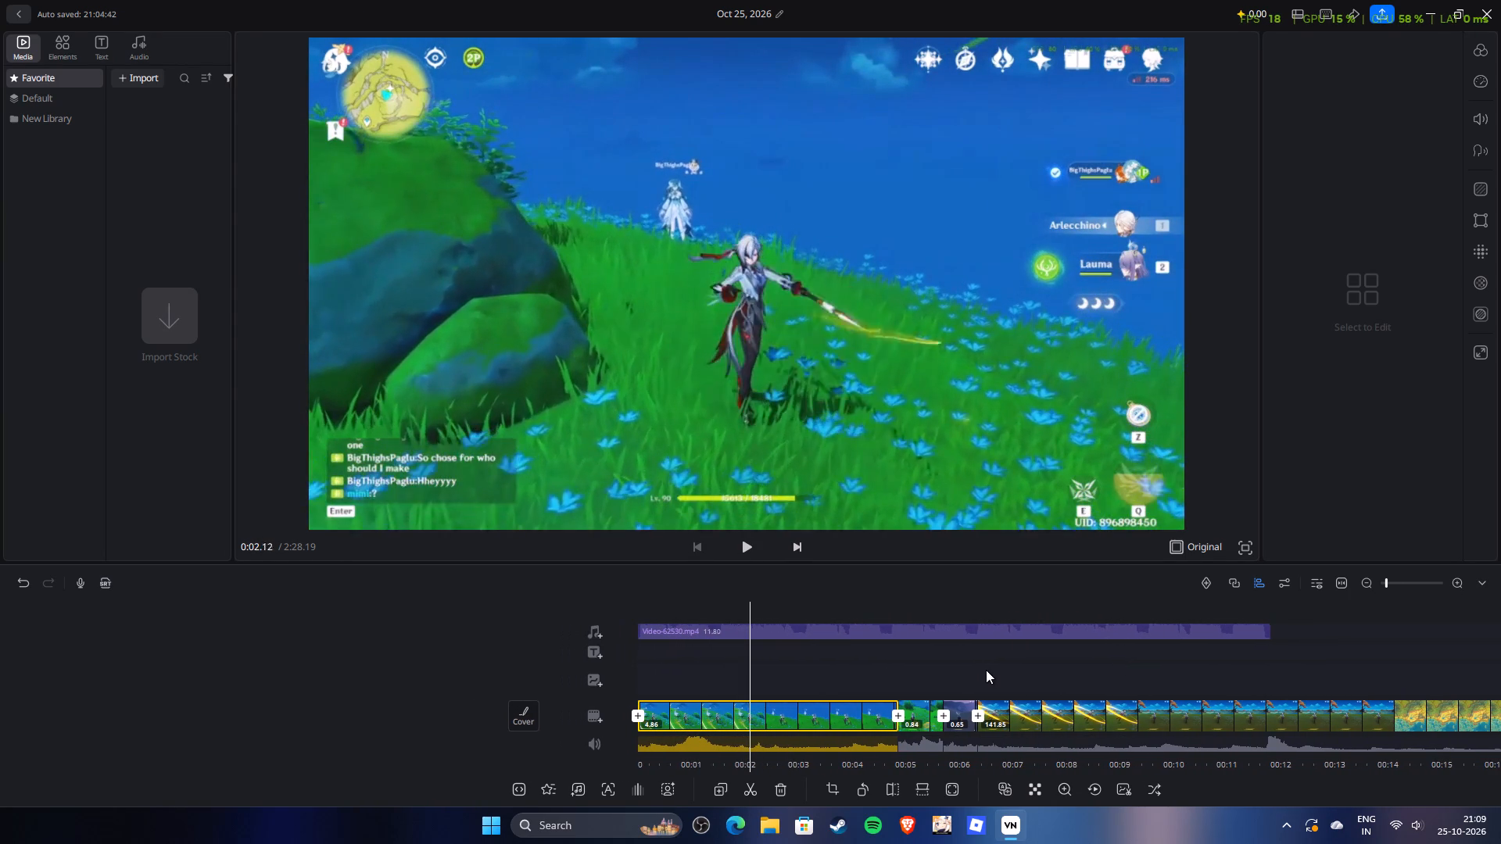
{"action": "left_click_drag", "start_coordinate": [986, 670], "coordinate": [998, 668]}
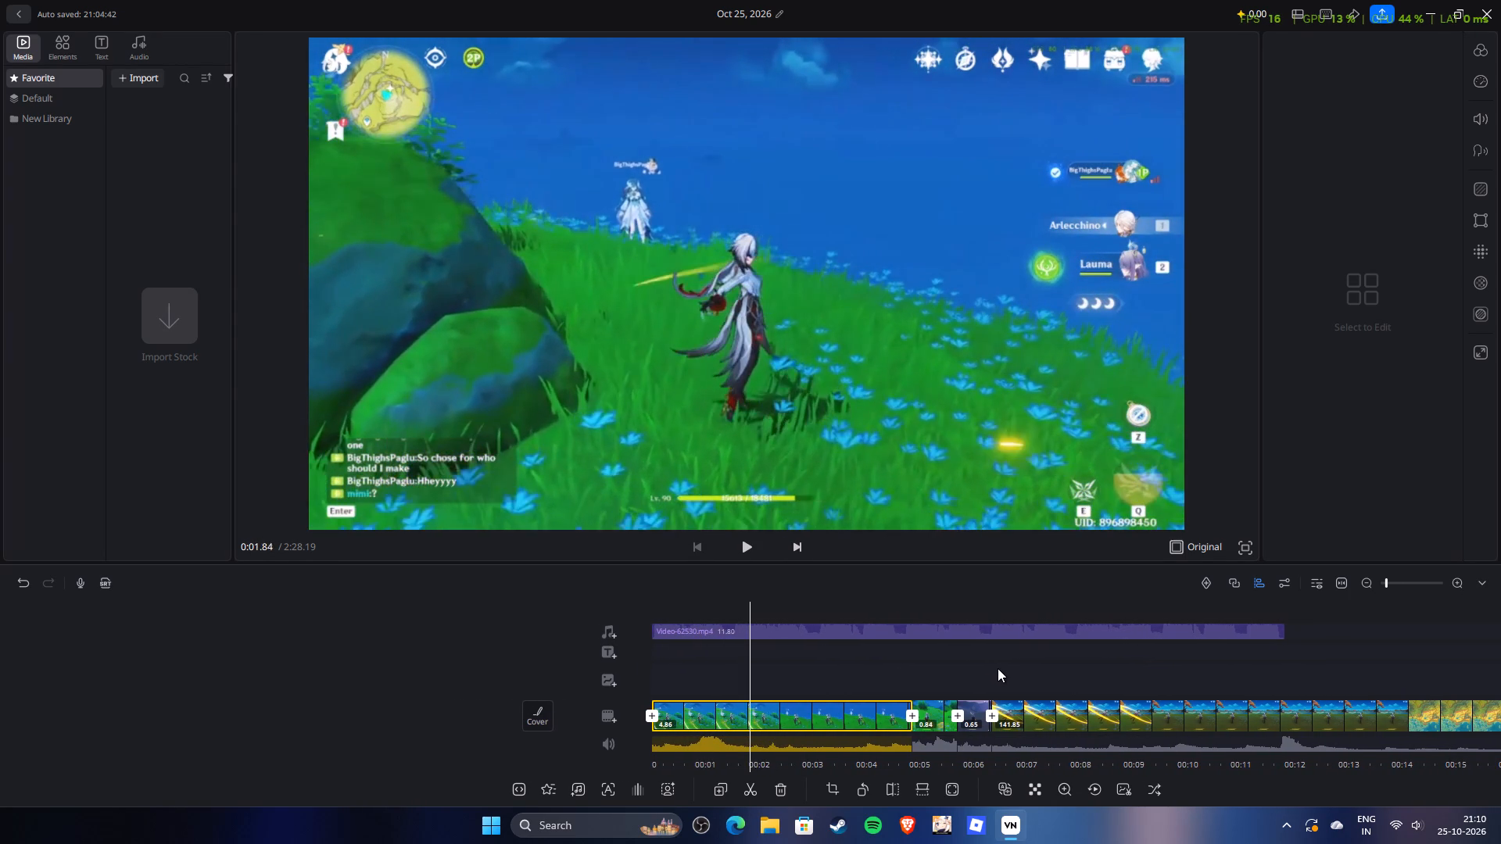
{"action": "left_click_drag", "start_coordinate": [998, 668], "coordinate": [979, 673]}
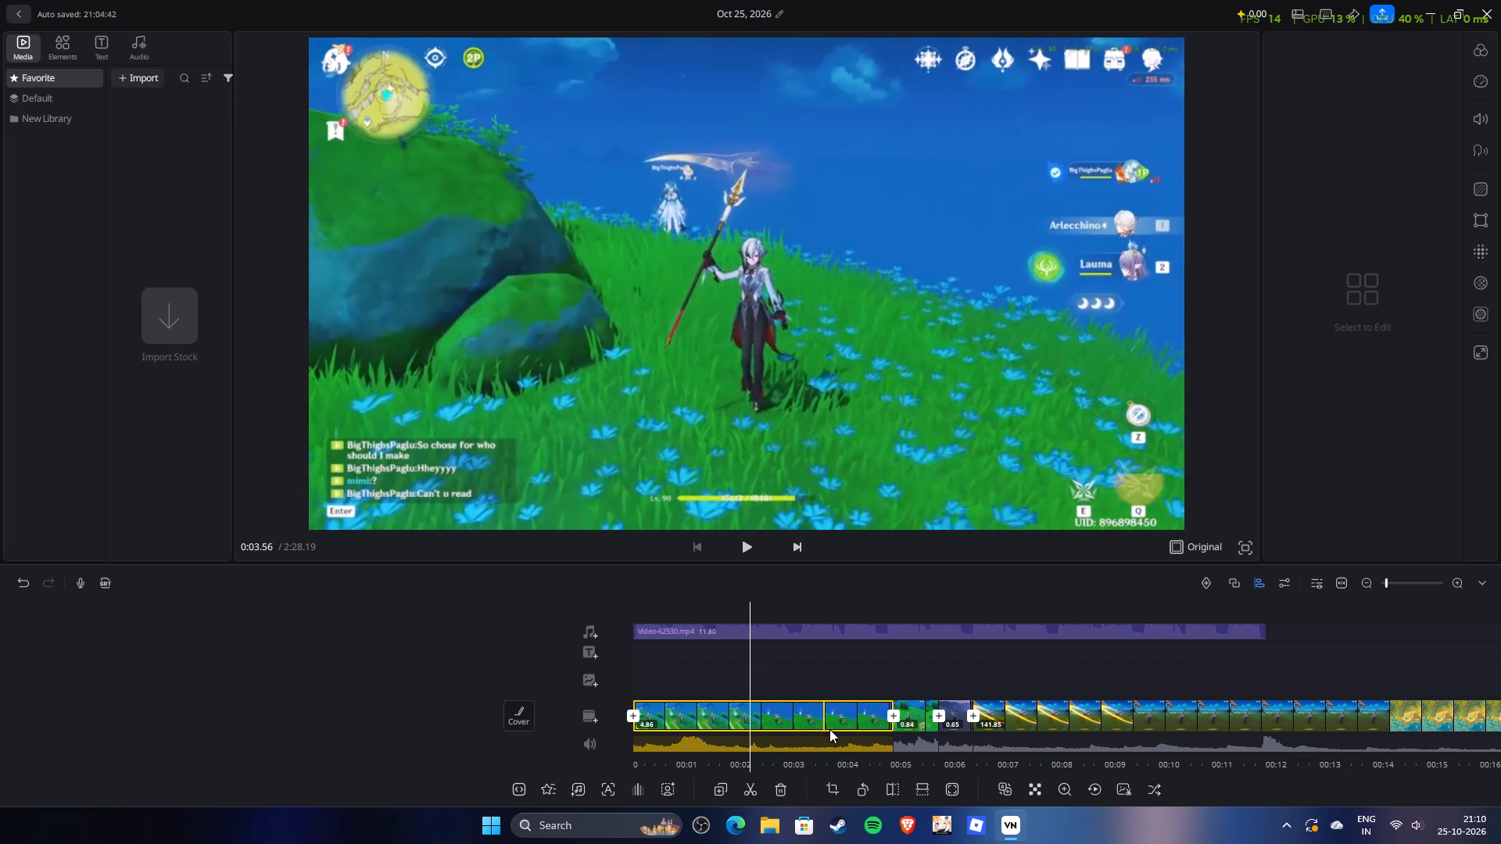
{"action": "left_click", "coordinate": [750, 796]}
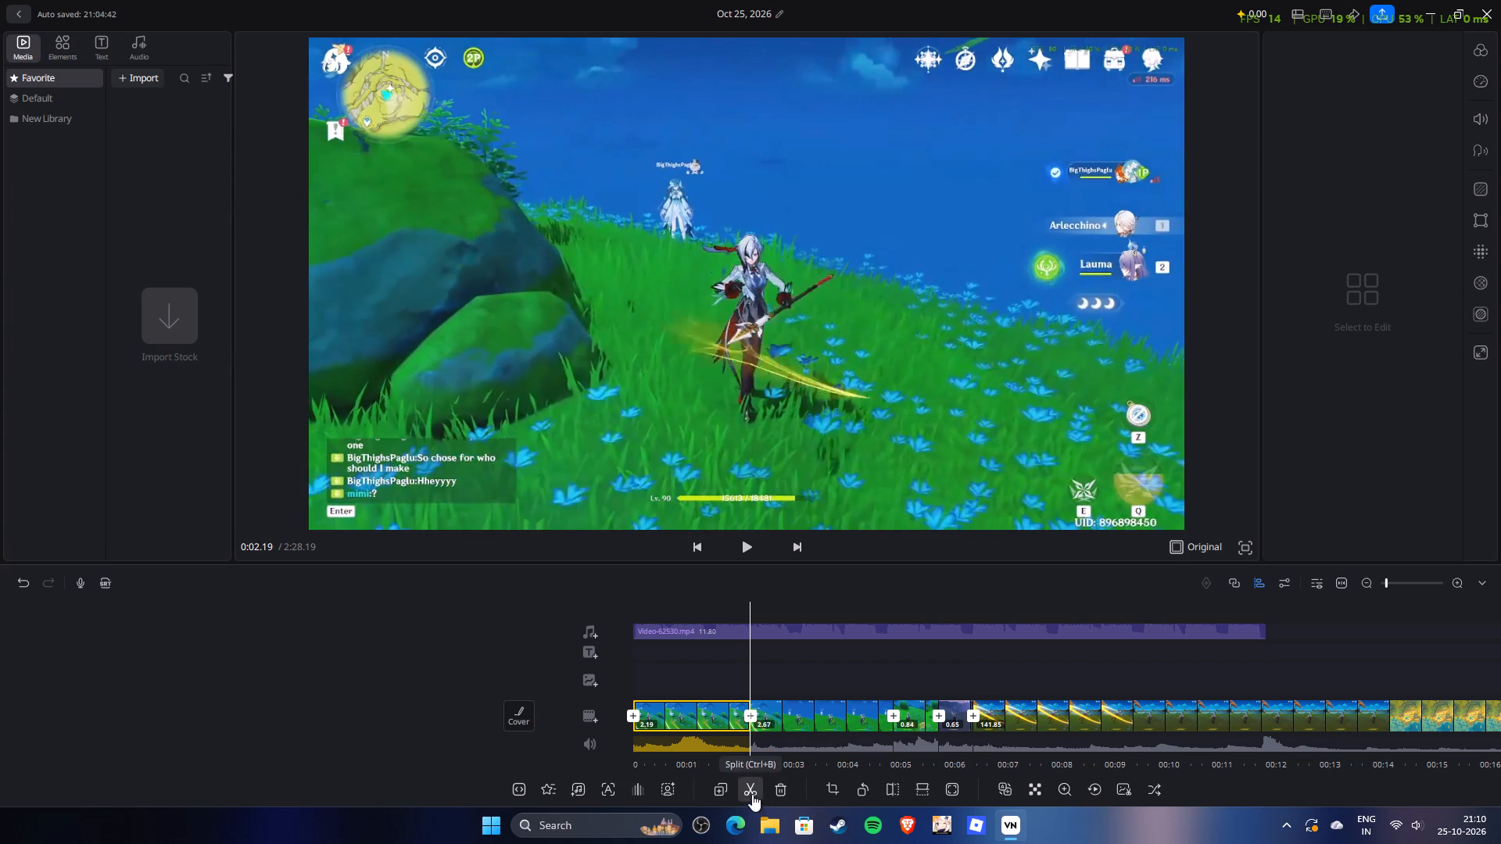
{"action": "left_click", "coordinate": [811, 724]}
{"action": "left_click", "coordinate": [848, 680]}
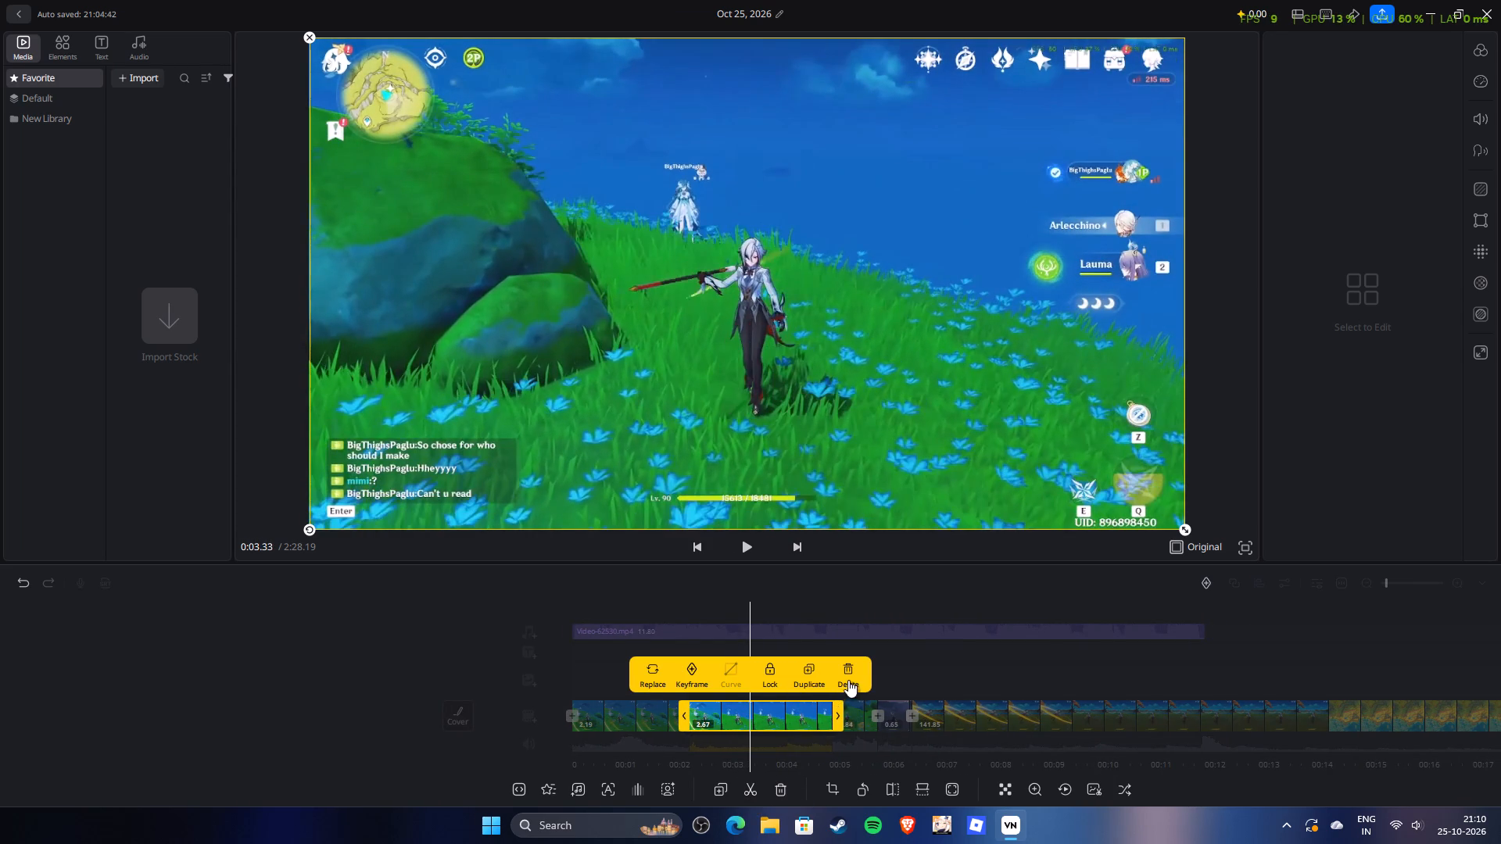
{"action": "left_click", "coordinate": [812, 606]}
Replay the sequence from the start into the lakeside shot several times to check the cuts against the music.
{"action": "left_click_drag", "start_coordinate": [771, 599], "coordinate": [894, 594]}
{"action": "left_click_drag", "start_coordinate": [808, 602], "coordinate": [999, 602]}
{"action": "key", "text": "space"}
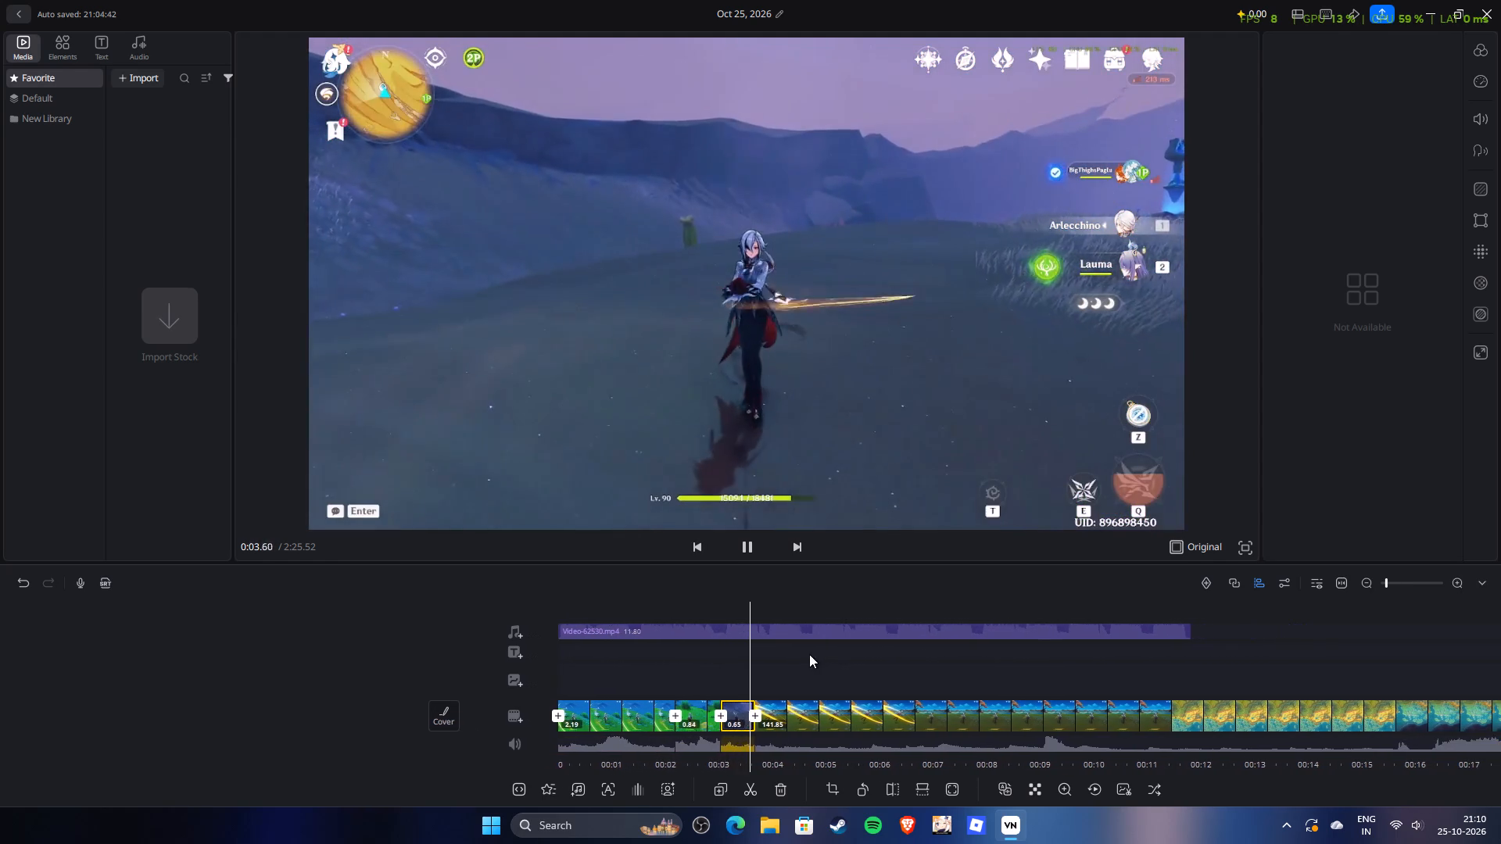
{"action": "left_click_drag", "start_coordinate": [733, 654], "coordinate": [1116, 653]}
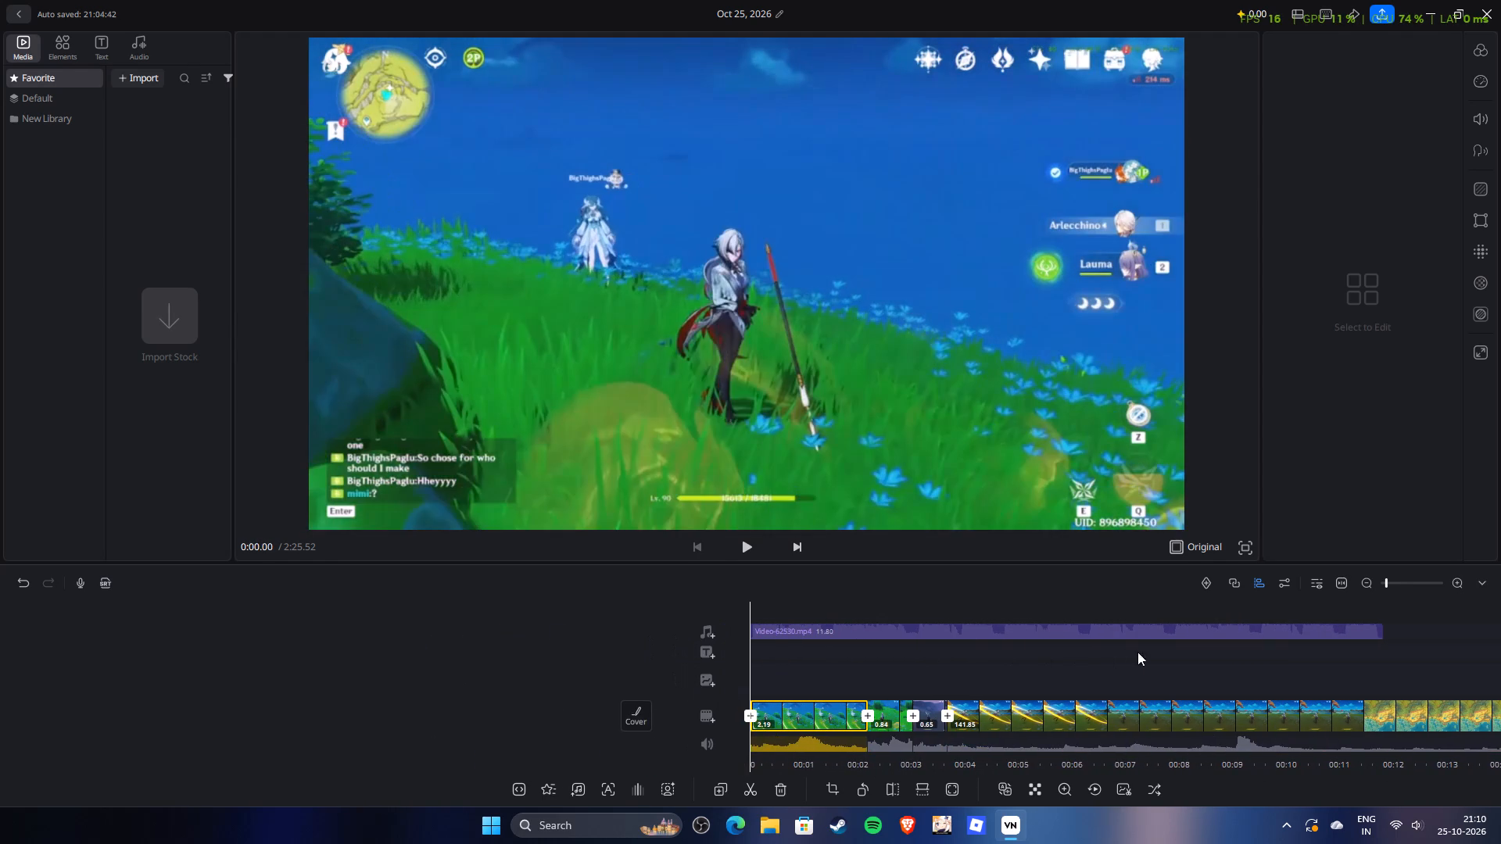
{"action": "key", "text": "space"}
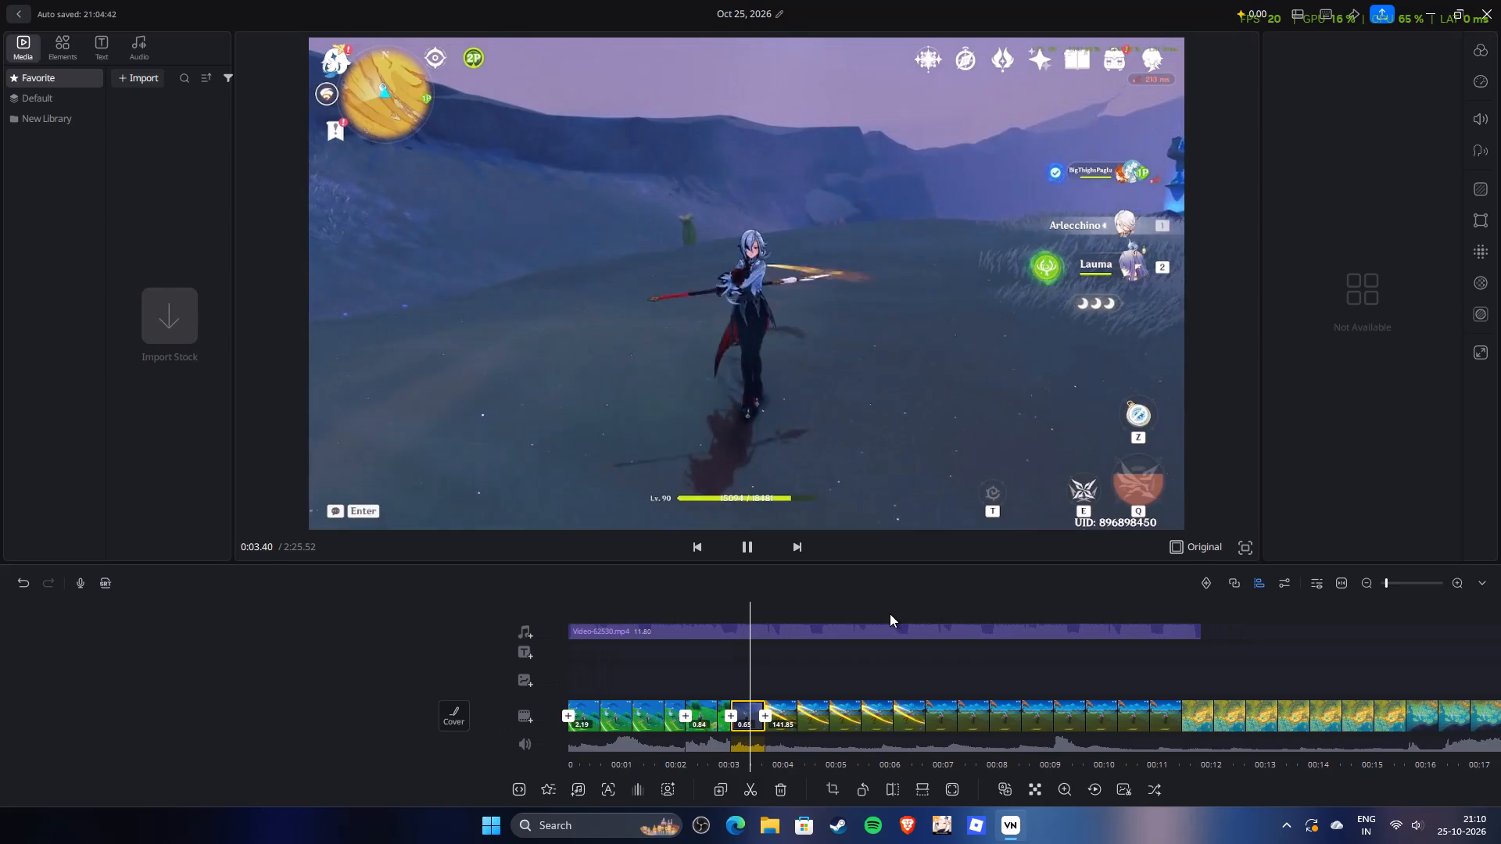
{"action": "key", "text": "space"}
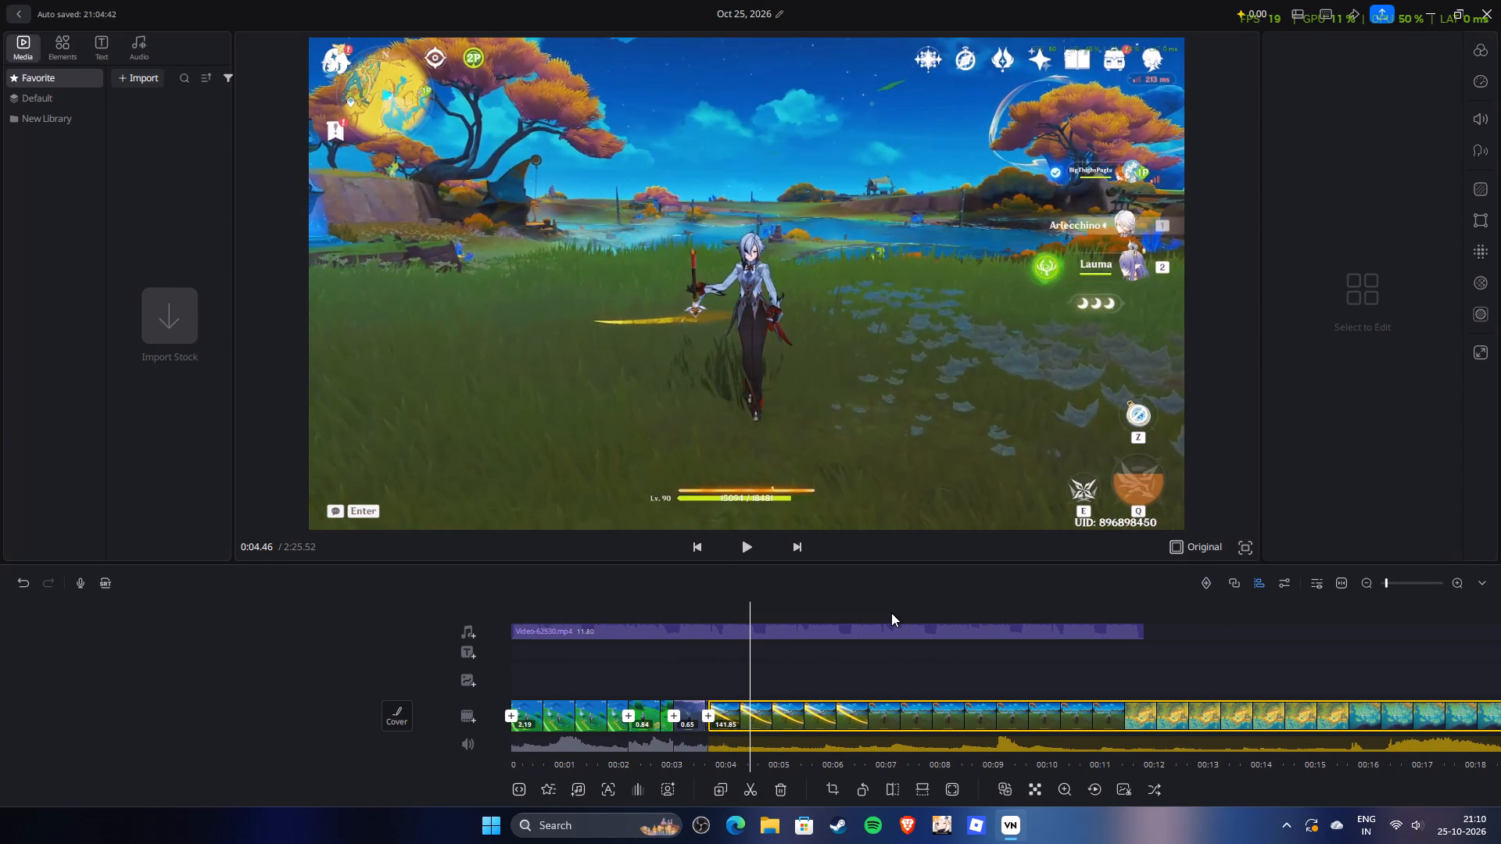
{"action": "key", "text": "space"}
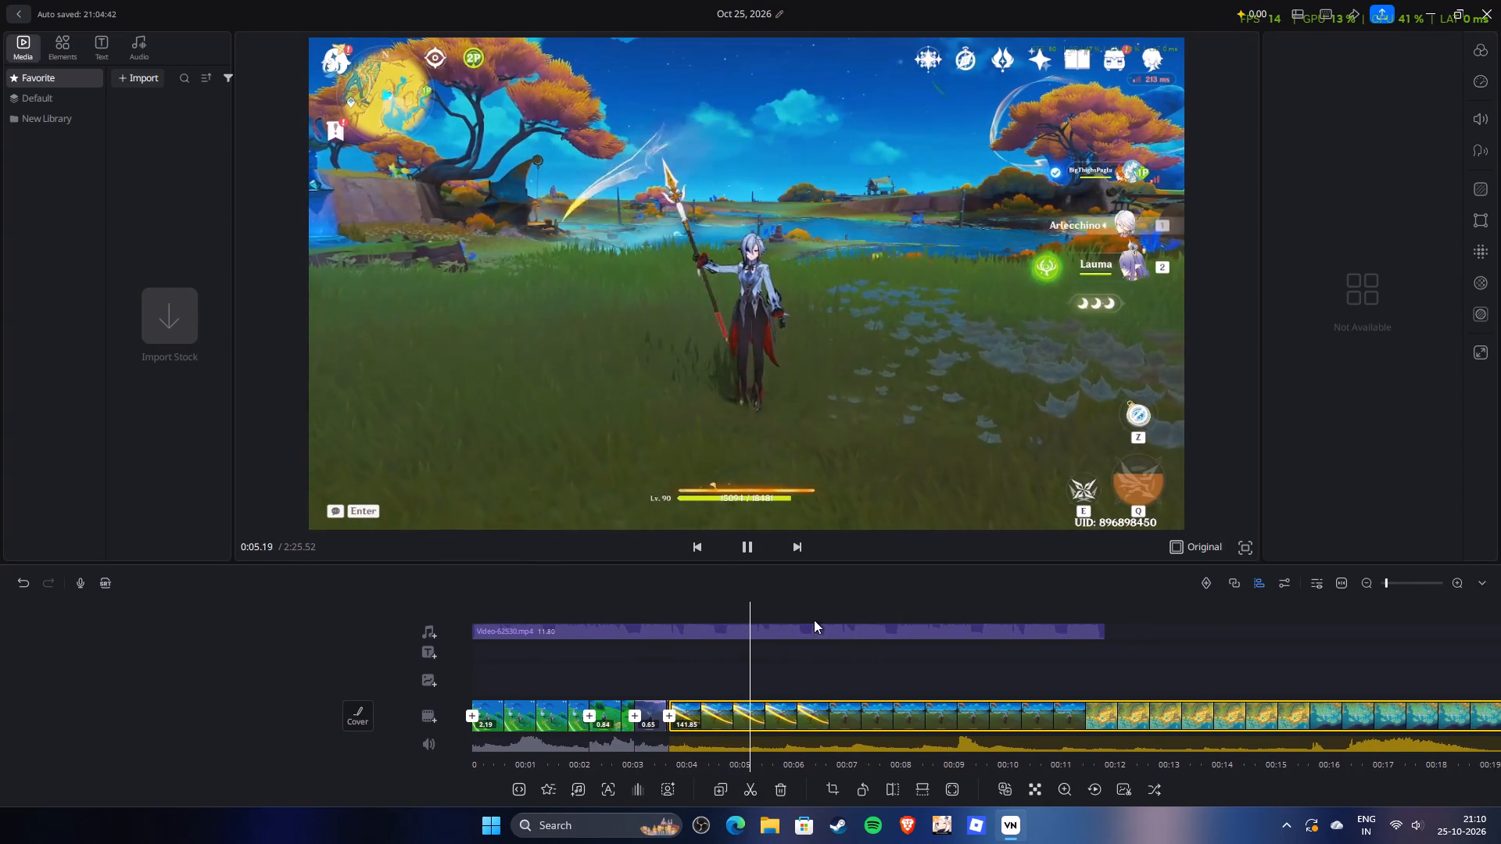
{"action": "left_click_drag", "start_coordinate": [699, 615], "coordinate": [1184, 594]}
{"action": "key", "text": "space"}
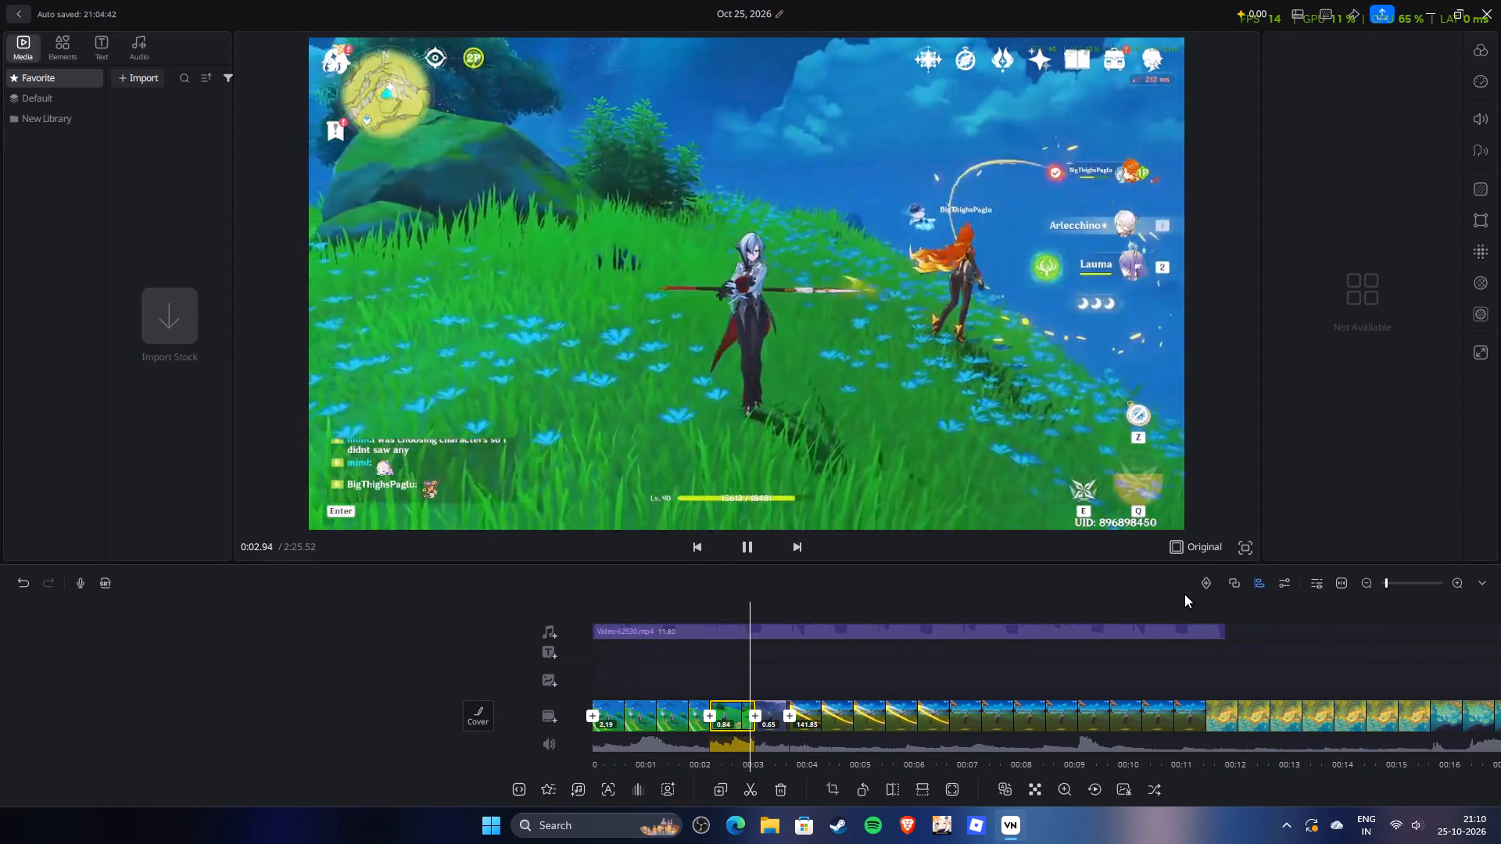
{"action": "left_click_drag", "start_coordinate": [817, 596], "coordinate": [1172, 553]}
{"action": "left_click_drag", "start_coordinate": [867, 588], "coordinate": [1350, 585]}
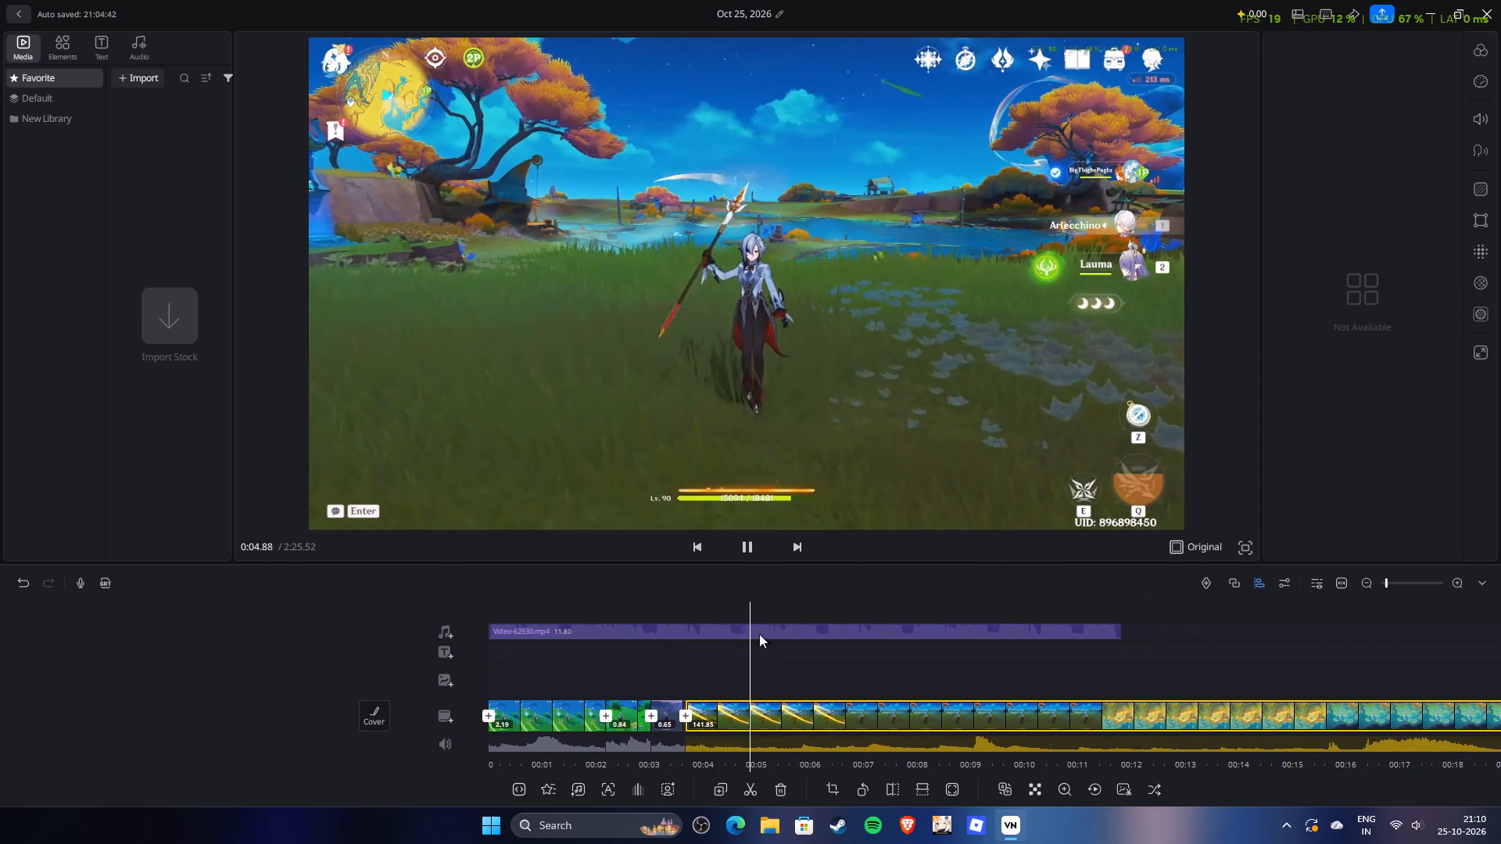
{"action": "left_click_drag", "start_coordinate": [608, 667], "coordinate": [1328, 663]}
{"action": "key", "text": "space"}
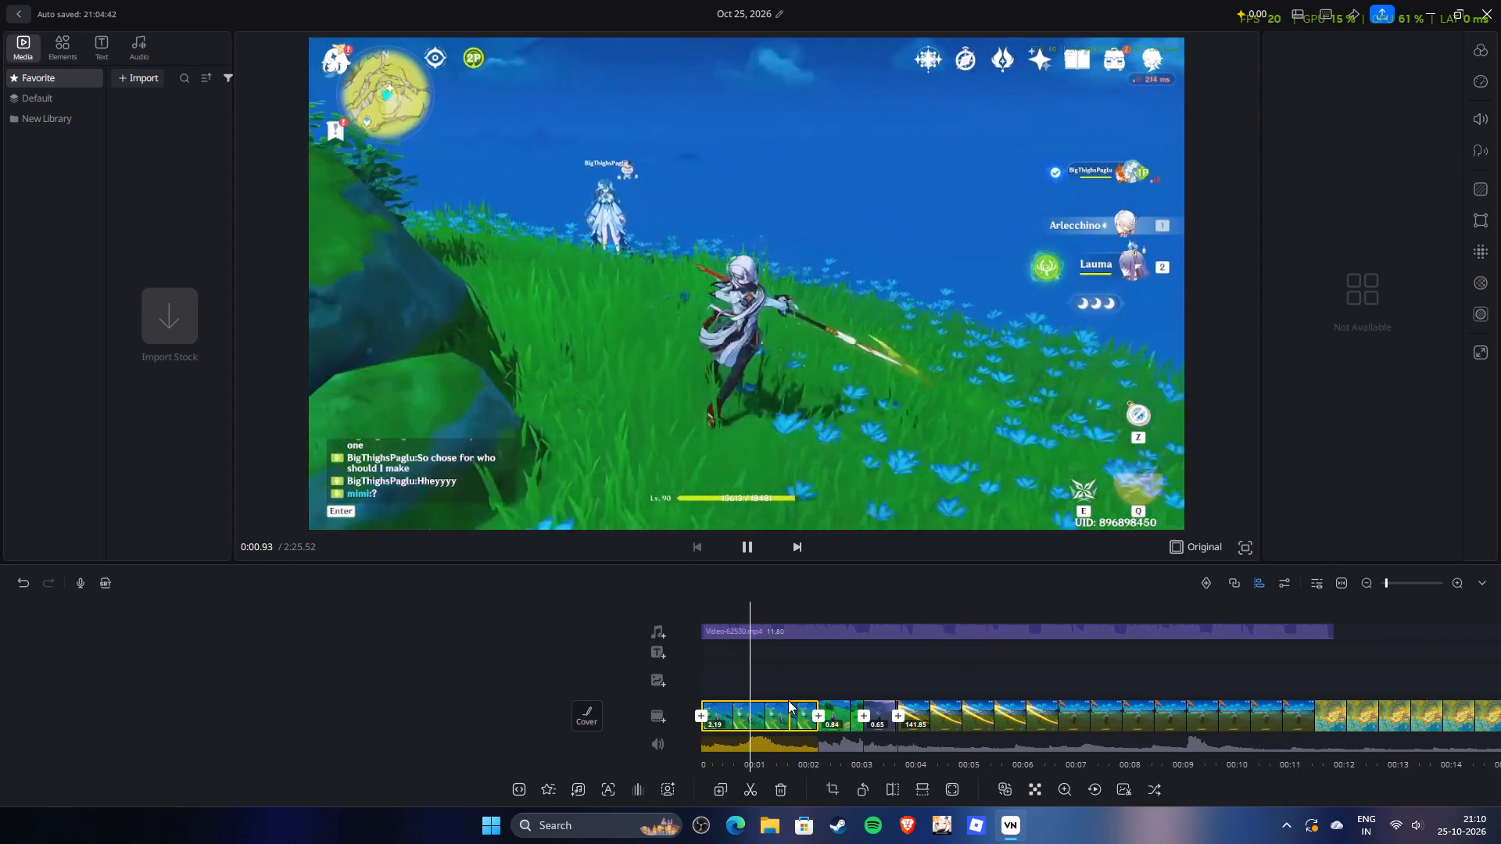
Extend the start of the opening clip to a length of 3.02 seconds.
{"action": "left_click_drag", "start_coordinate": [806, 678], "coordinate": [919, 677]}
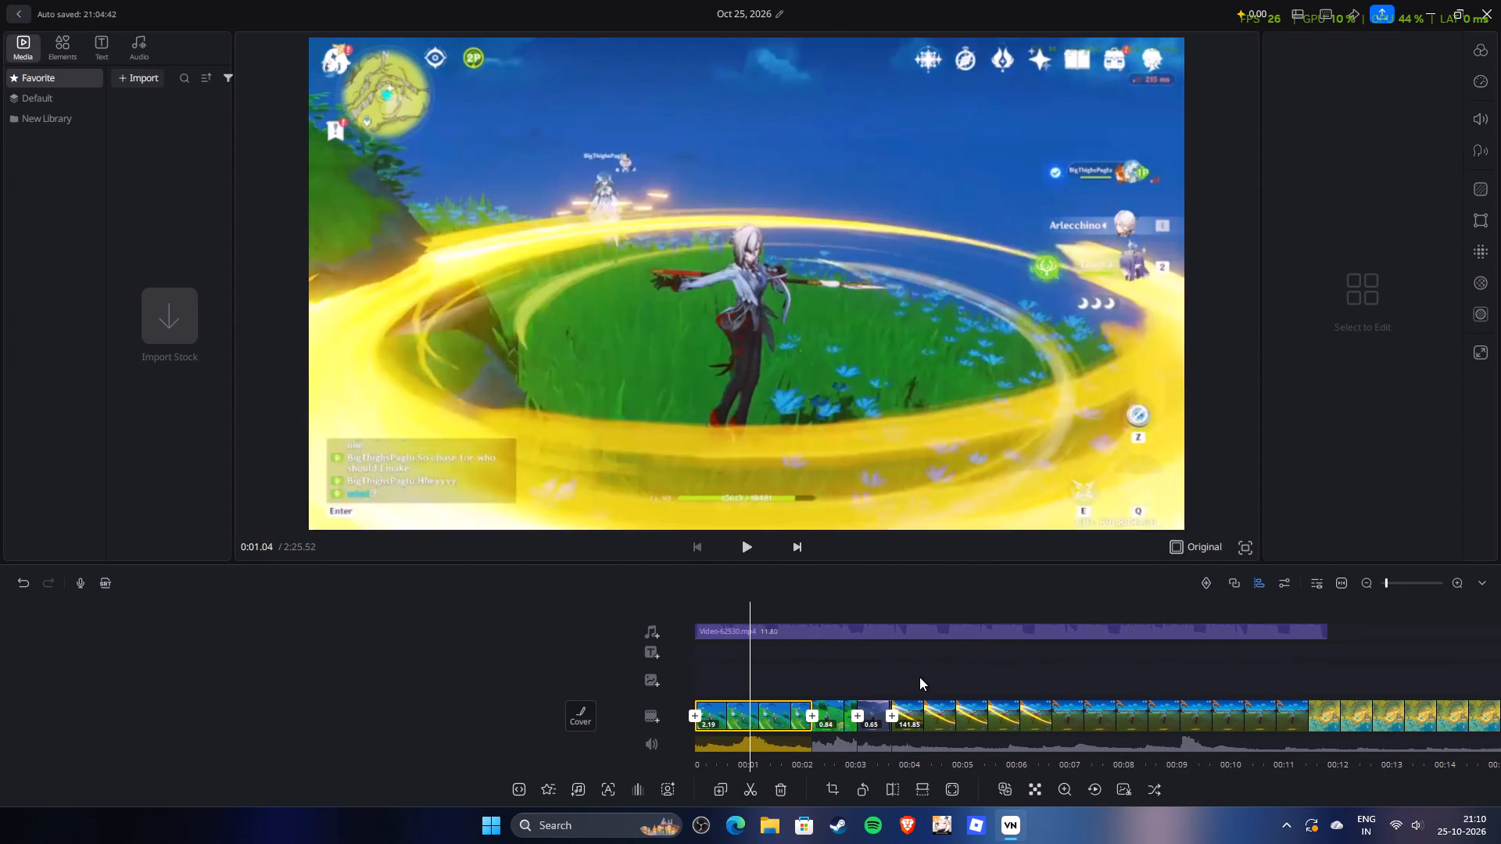
{"action": "left_click_drag", "start_coordinate": [919, 677], "coordinate": [870, 707]}
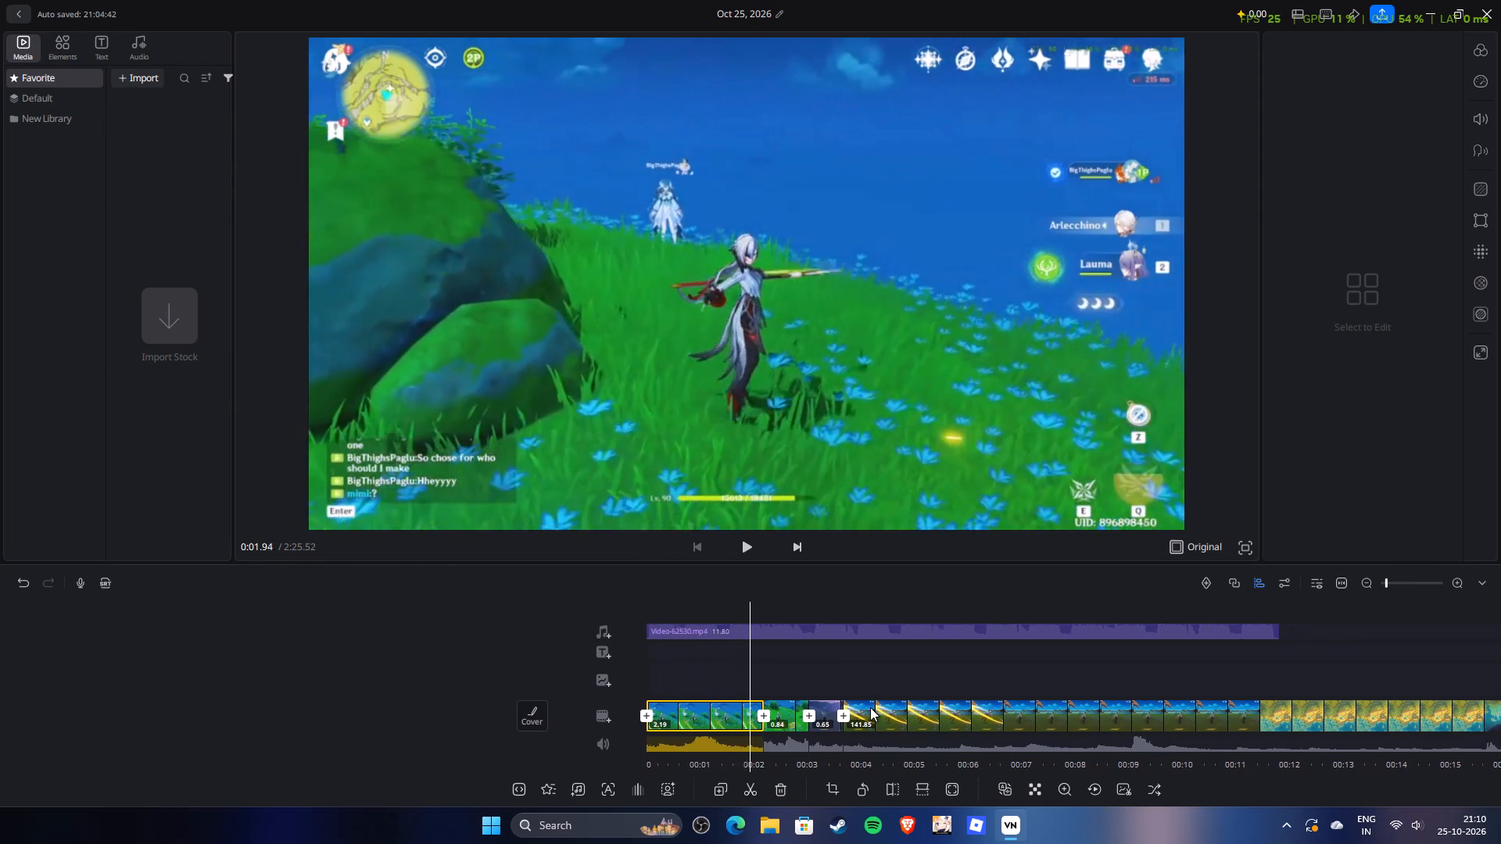
{"action": "left_click_drag", "start_coordinate": [870, 707], "coordinate": [862, 715]}
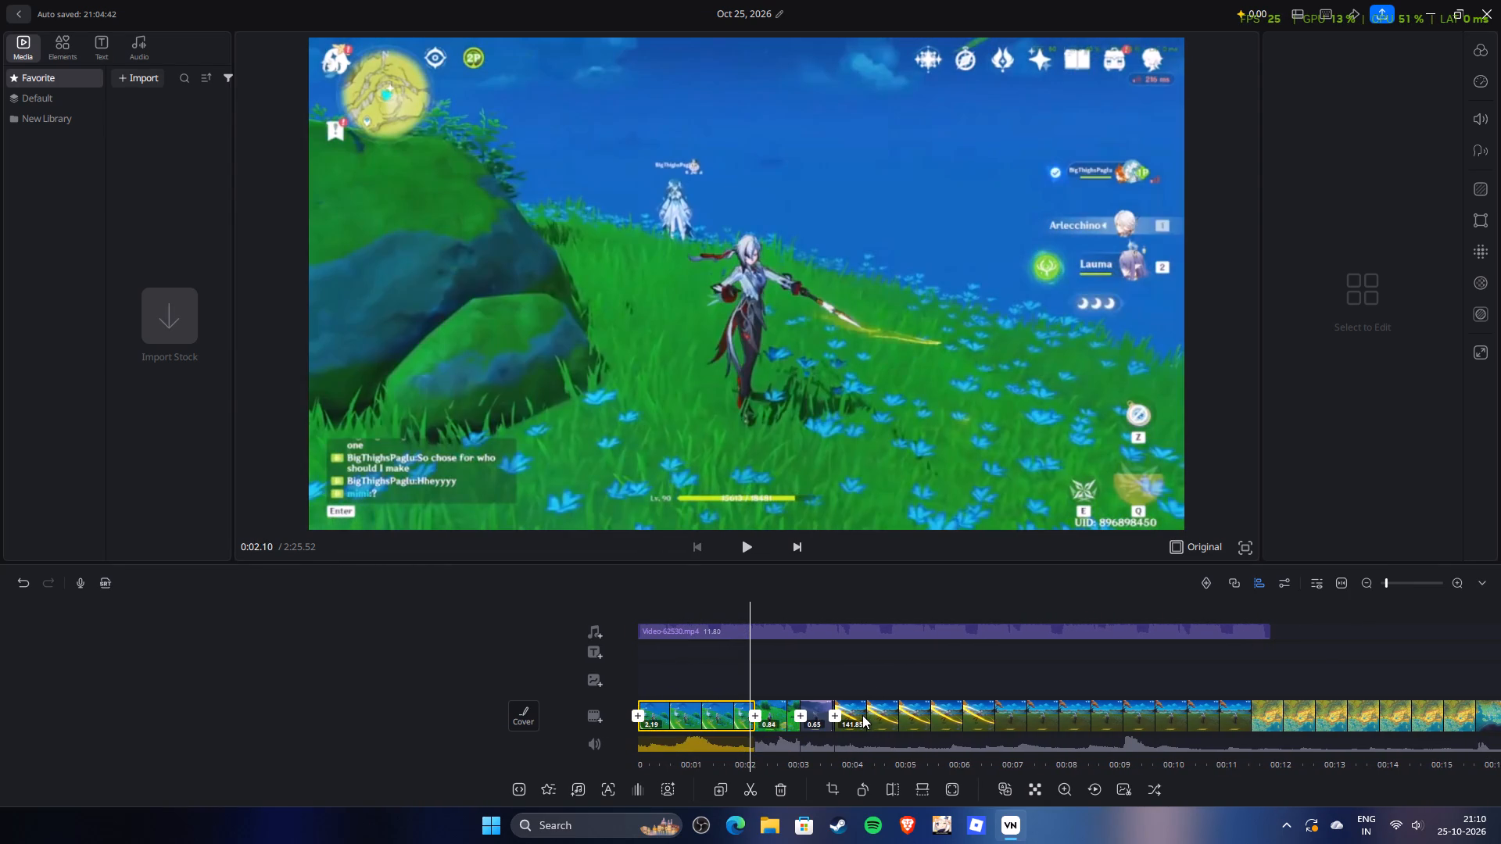
{"action": "left_click_drag", "start_coordinate": [862, 715], "coordinate": [856, 714]}
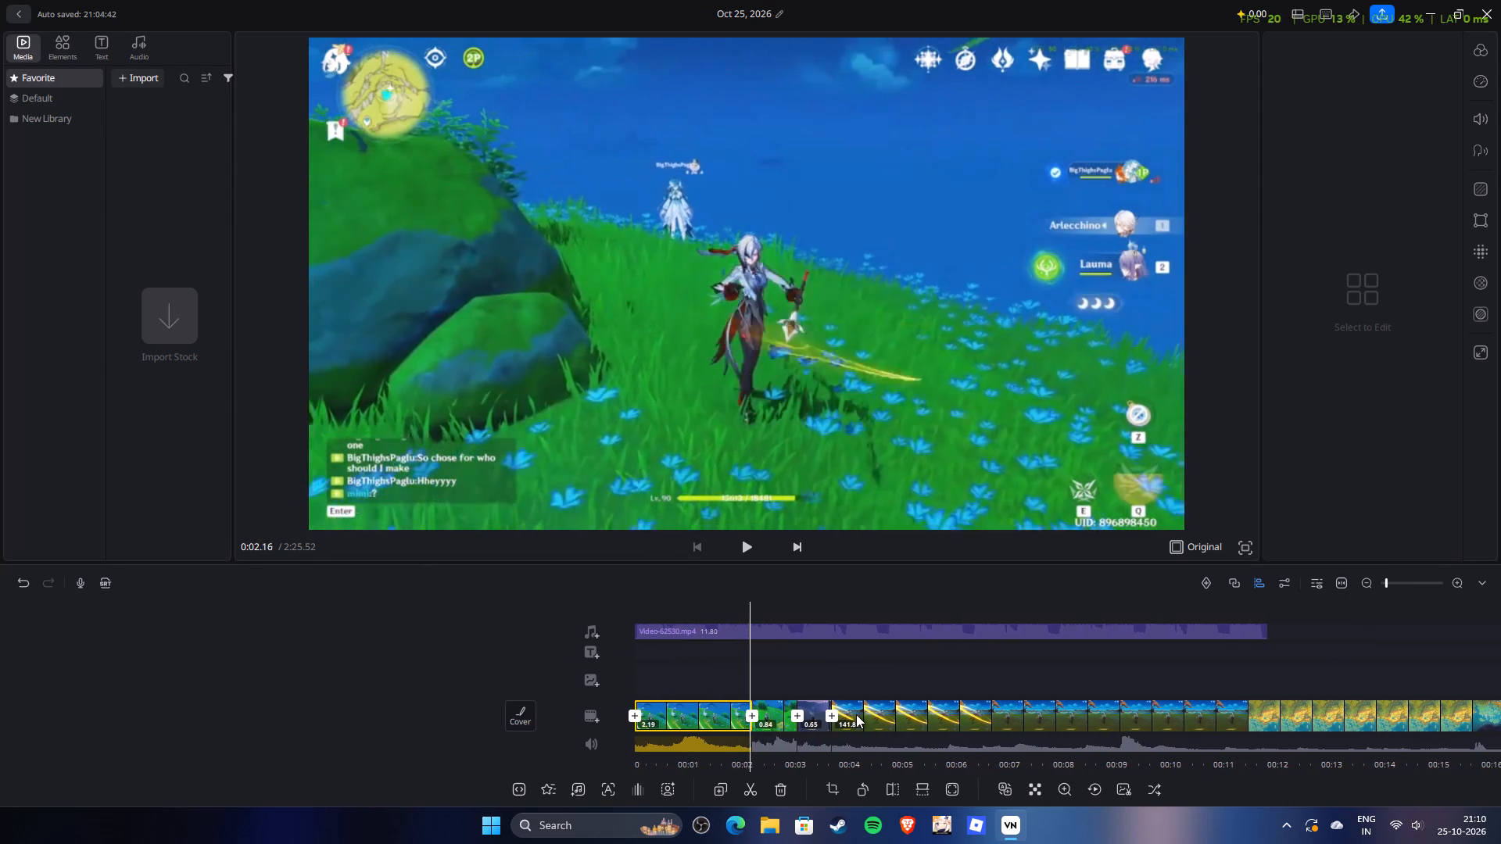
{"action": "left_click_drag", "start_coordinate": [856, 714], "coordinate": [862, 715]}
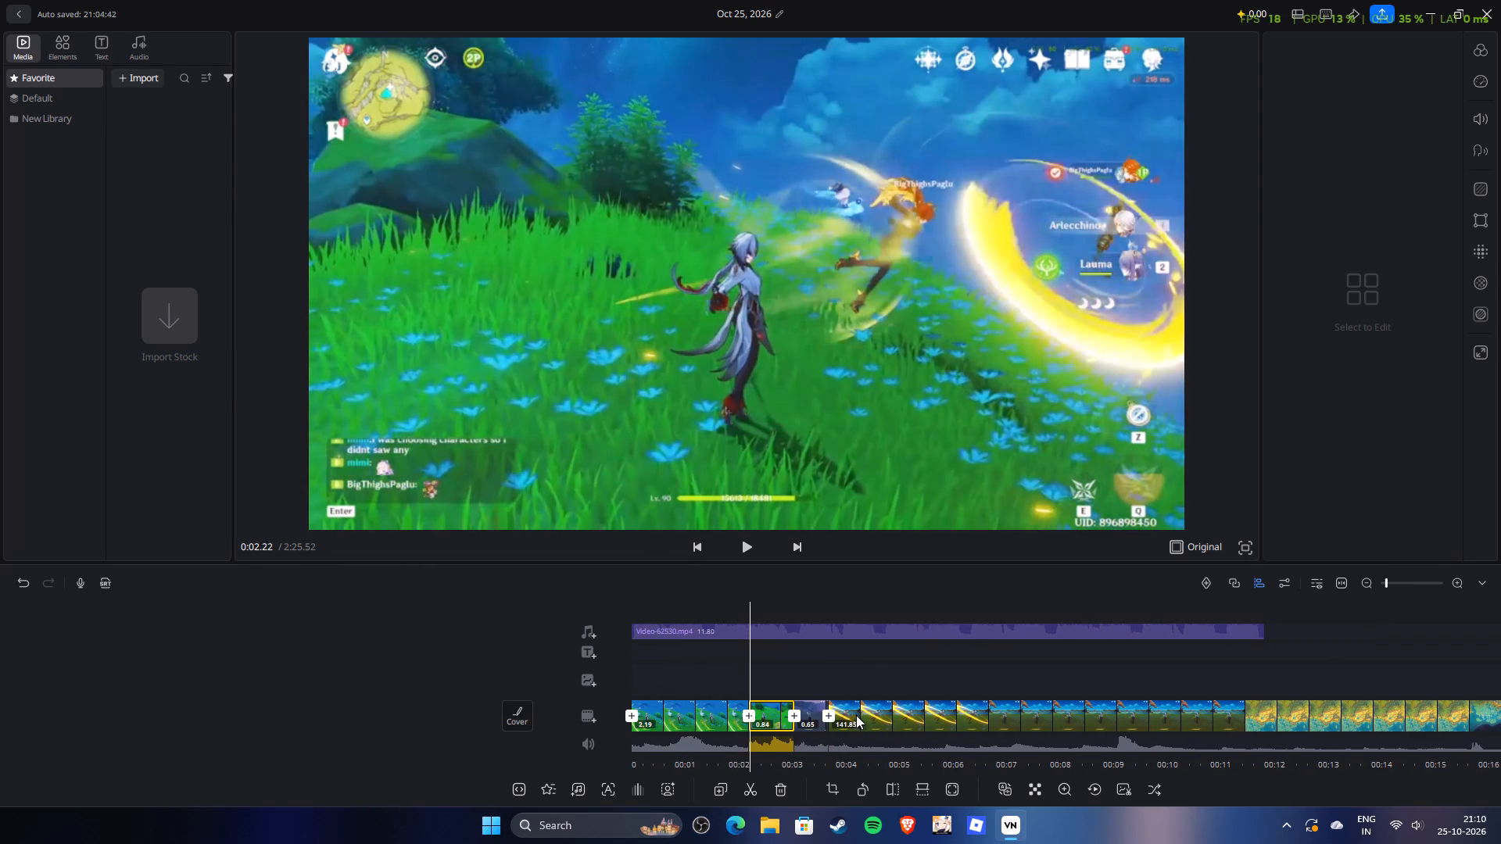
{"action": "left_click_drag", "start_coordinate": [862, 715], "coordinate": [901, 708]}
{"action": "left_click", "coordinate": [754, 724]}
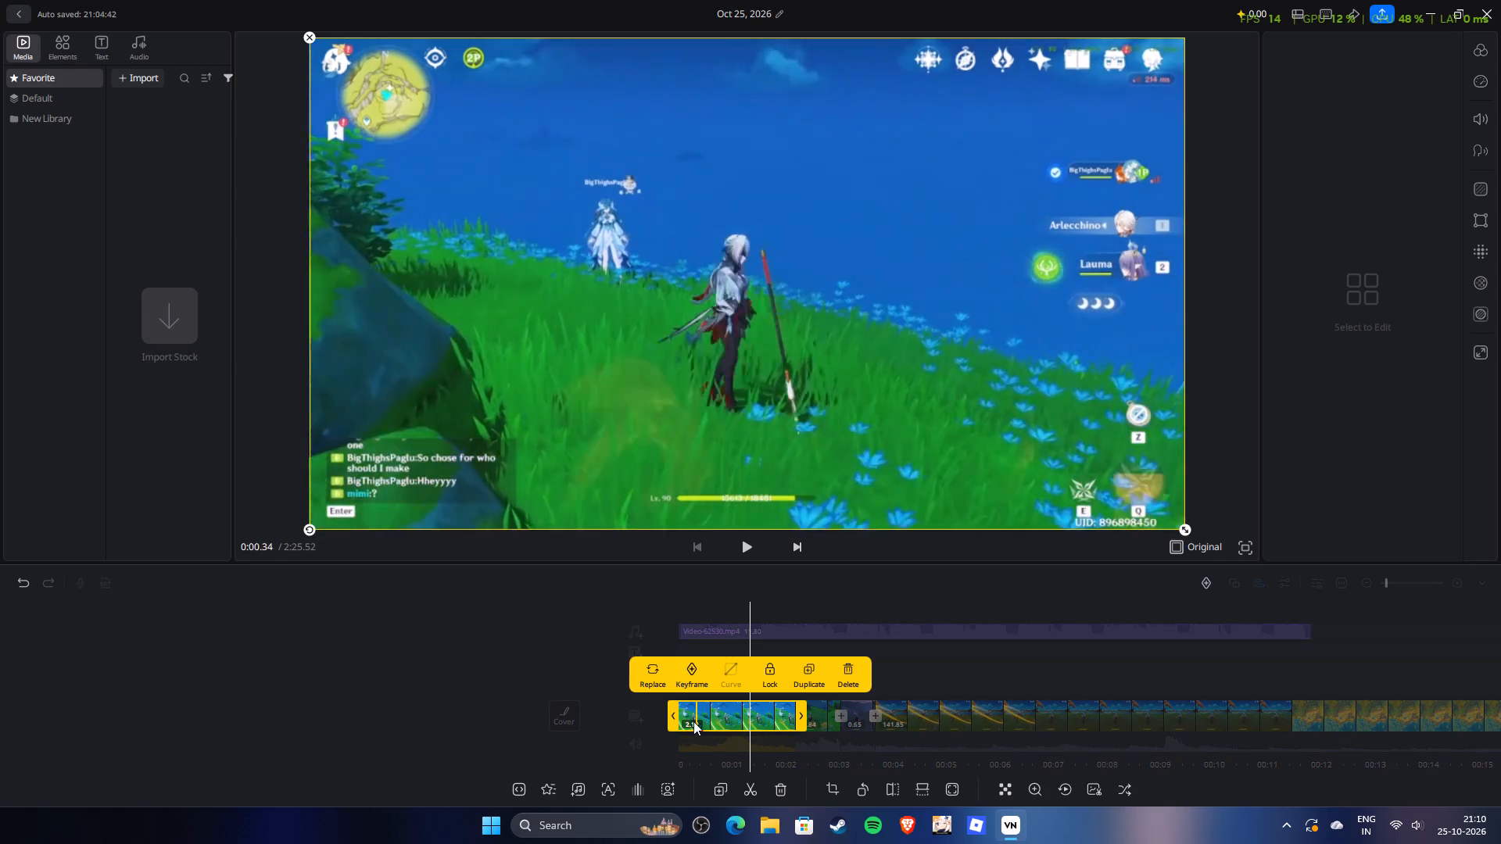
{"action": "left_click_drag", "start_coordinate": [674, 716], "coordinate": [629, 731]}
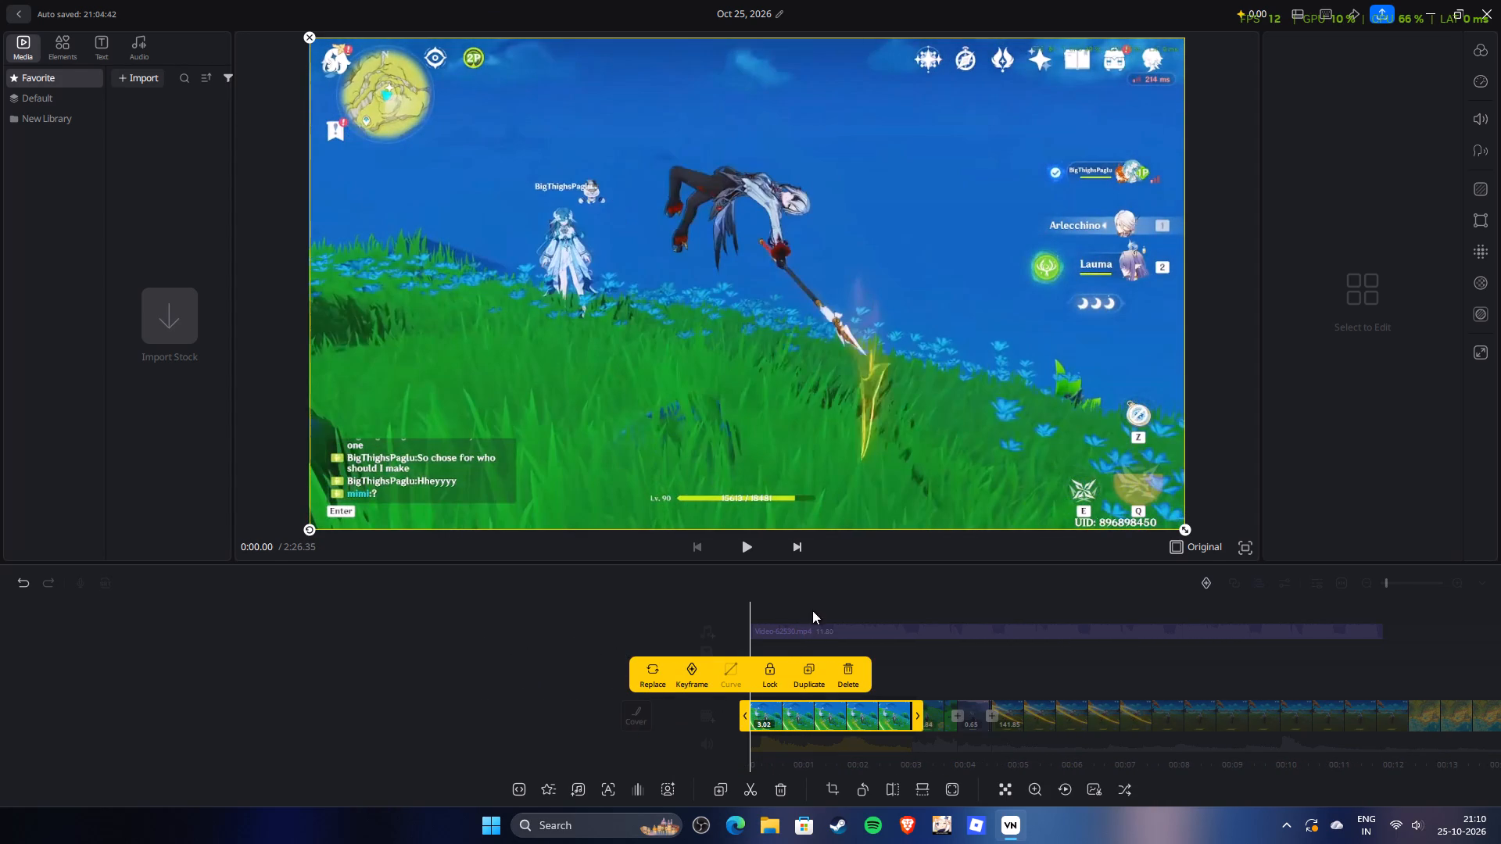
Split the opening clip at 2.45 seconds and delete the part before the split.
{"action": "key", "text": "space"}
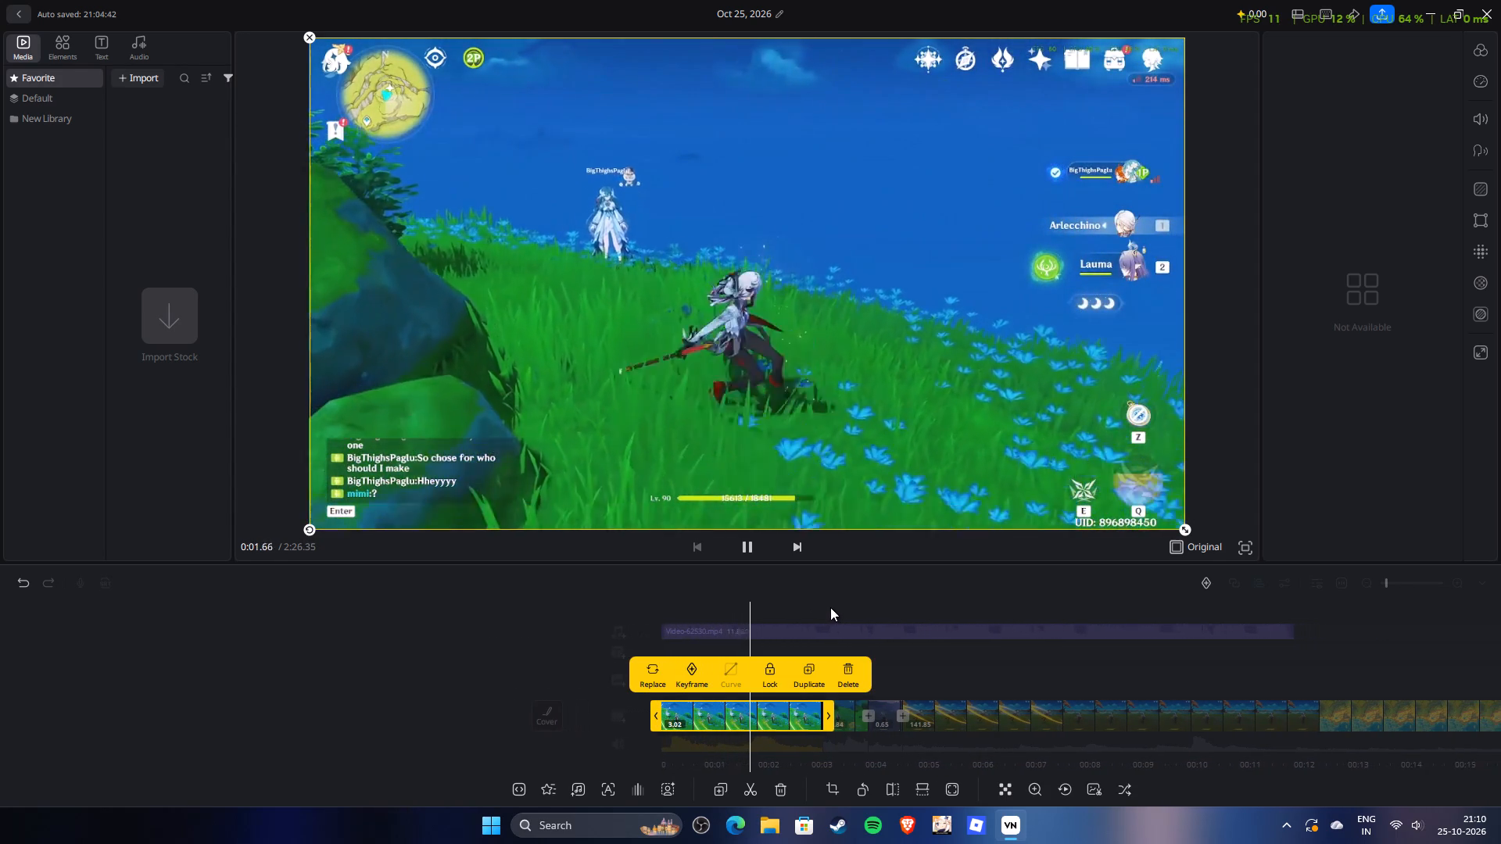
{"action": "left_click", "coordinate": [830, 607]}
{"action": "key", "text": "space"}
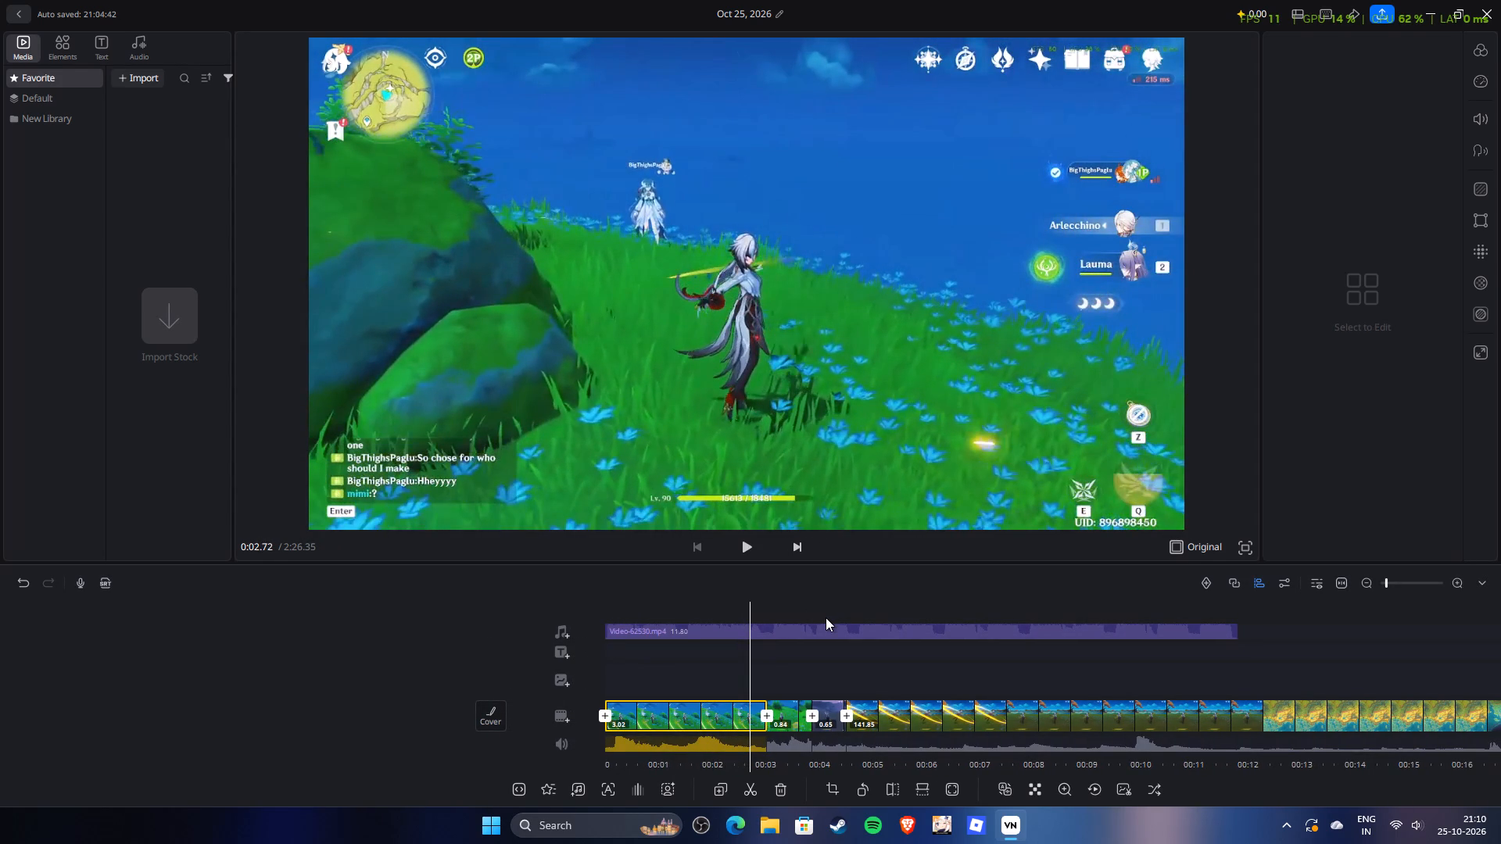
{"action": "key", "text": "space"}
{"action": "key", "text": "space"}
{"action": "left_click_drag", "start_coordinate": [825, 617], "coordinate": [820, 620]}
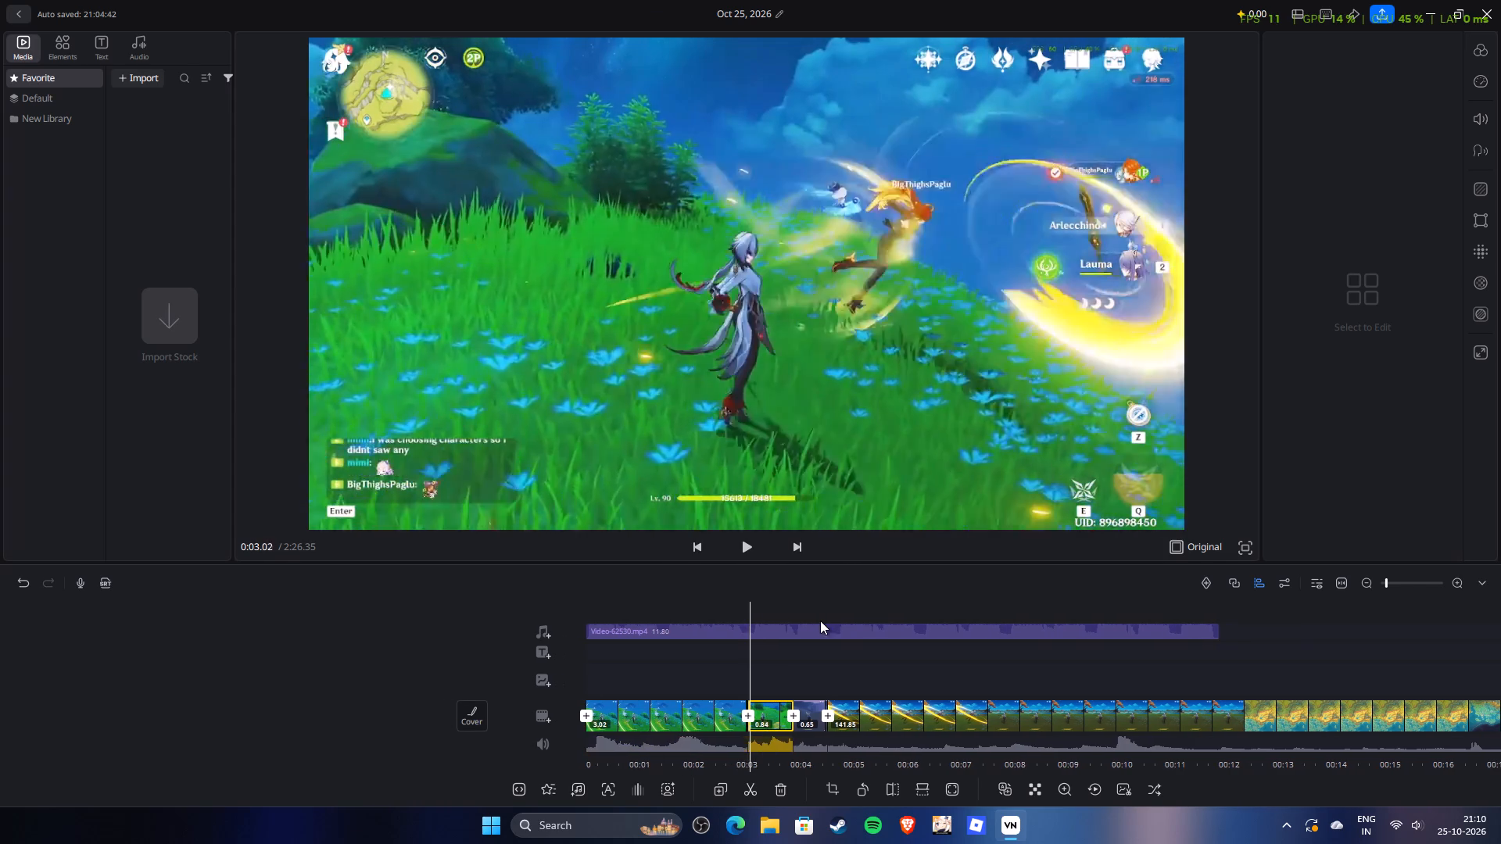
{"action": "left_click_drag", "start_coordinate": [820, 620], "coordinate": [822, 624]}
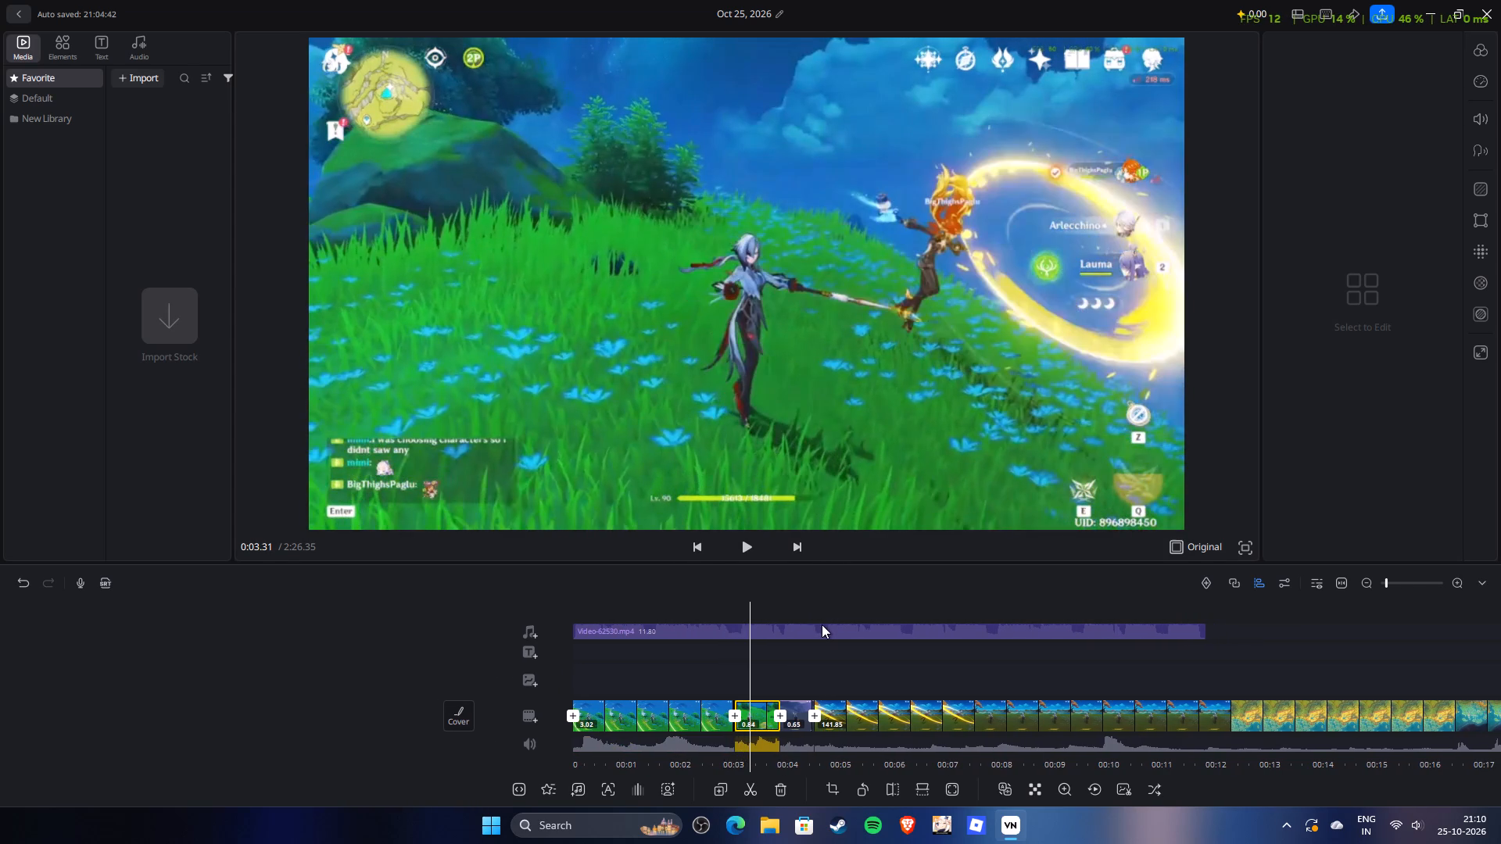
{"action": "left_click_drag", "start_coordinate": [822, 624], "coordinate": [862, 624]}
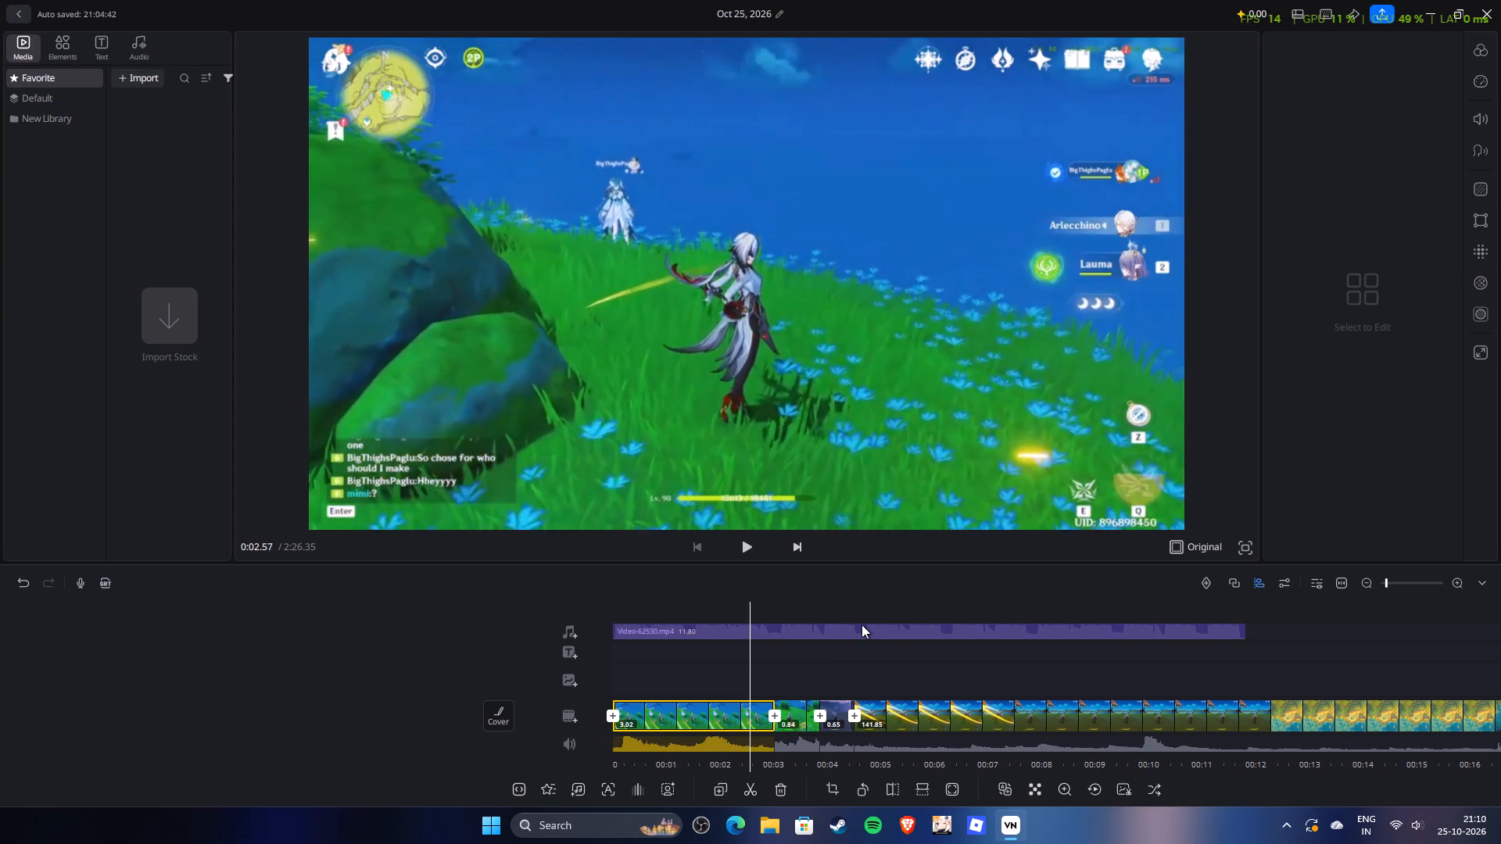
{"action": "left_click_drag", "start_coordinate": [862, 624], "coordinate": [868, 626]}
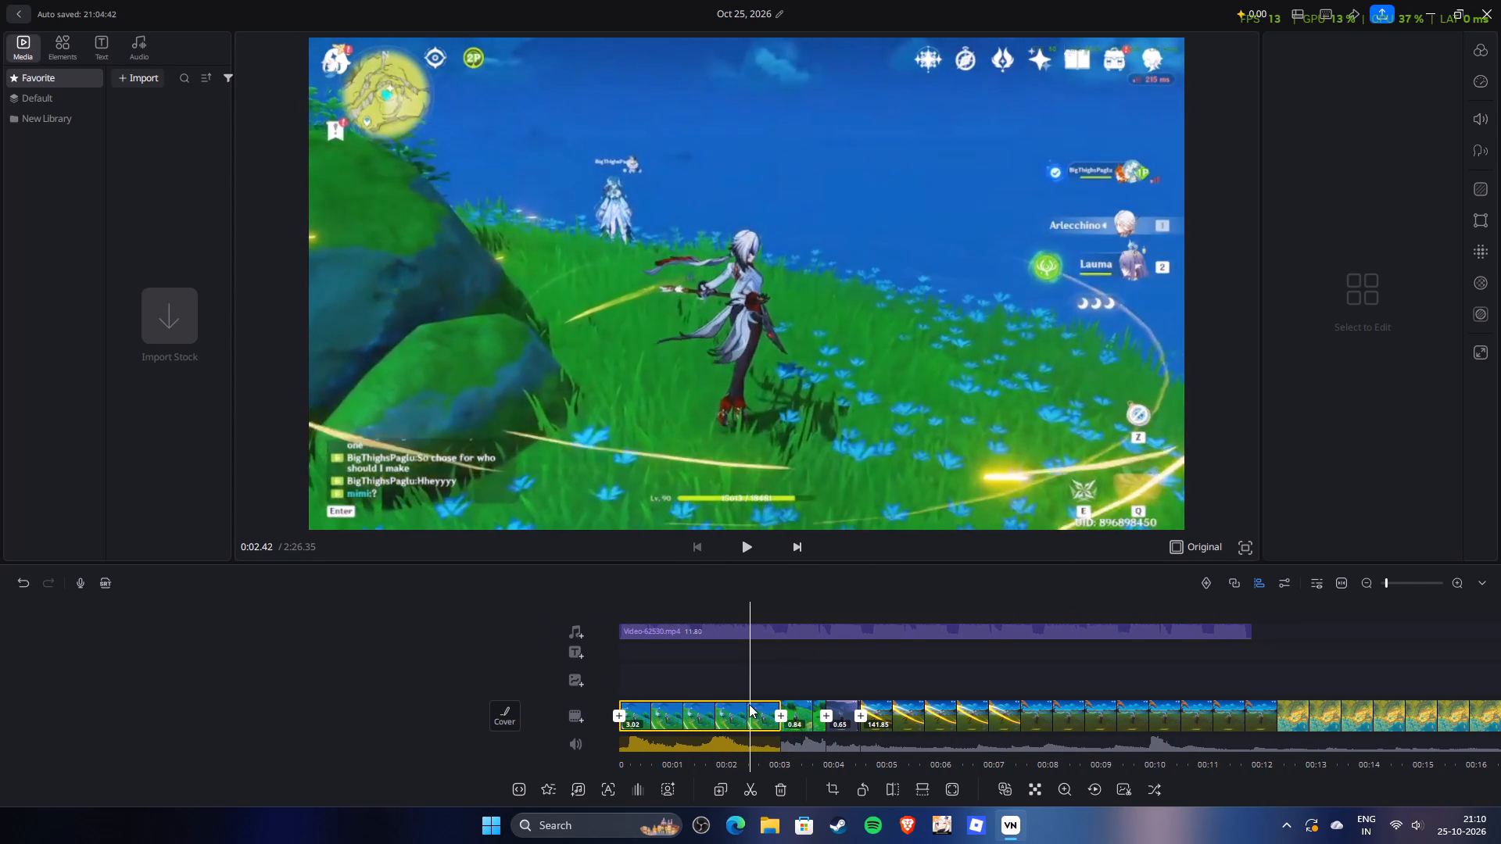
{"action": "left_click", "coordinate": [754, 795]}
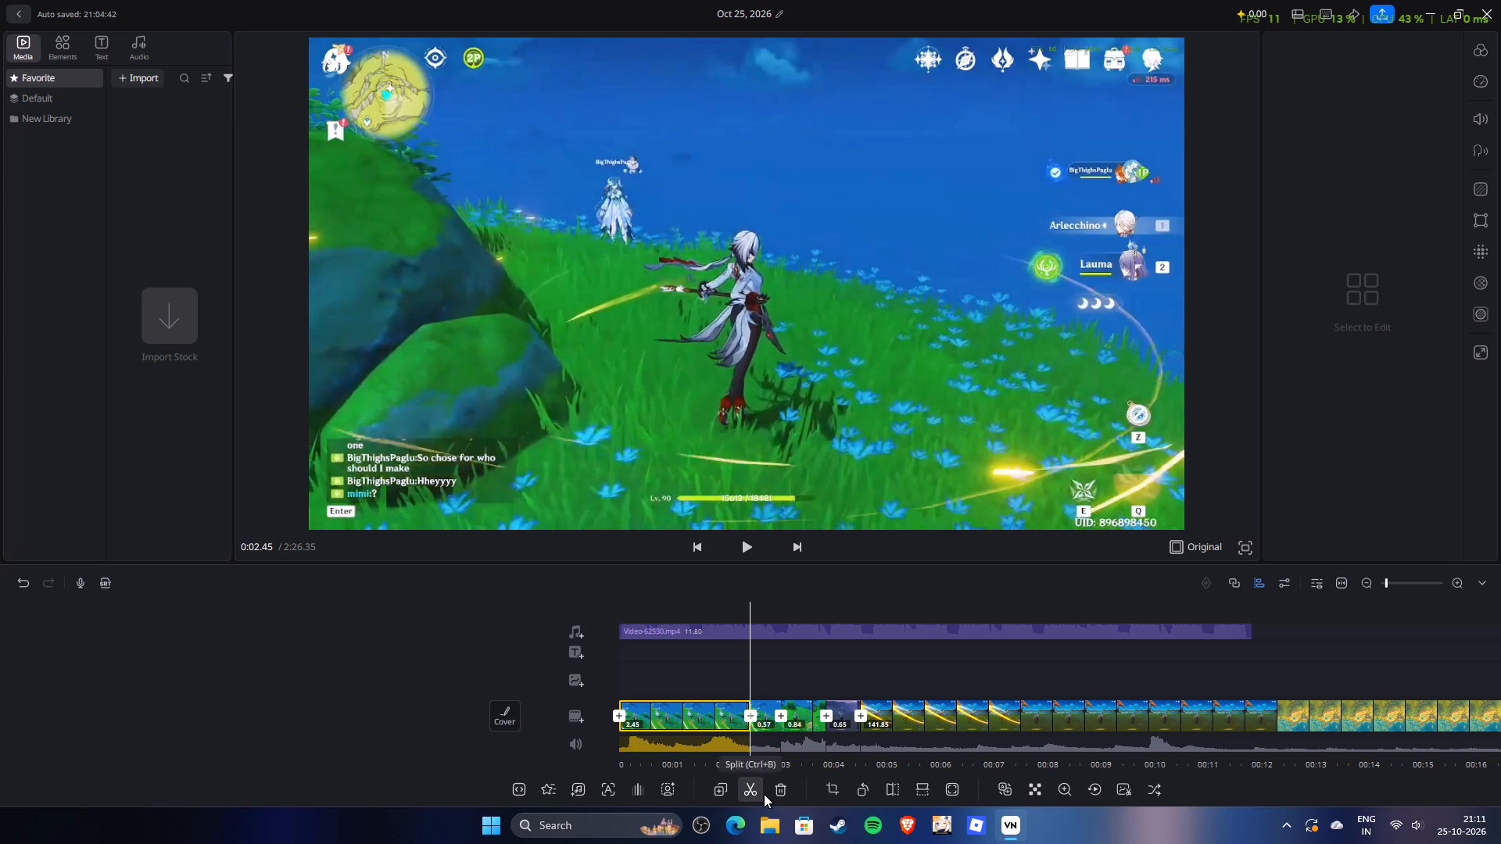
{"action": "left_click", "coordinate": [773, 793]}
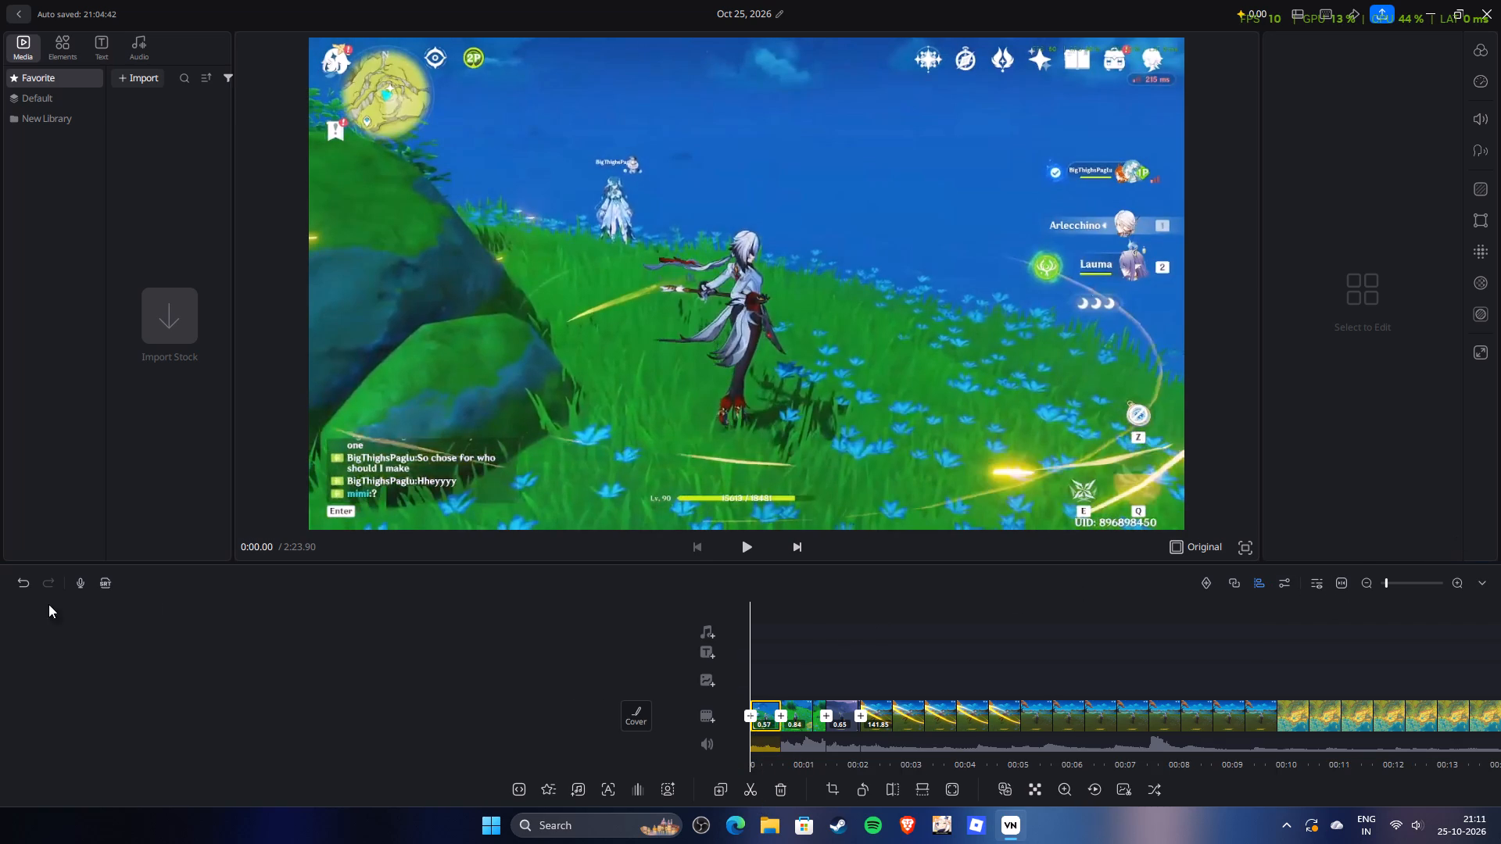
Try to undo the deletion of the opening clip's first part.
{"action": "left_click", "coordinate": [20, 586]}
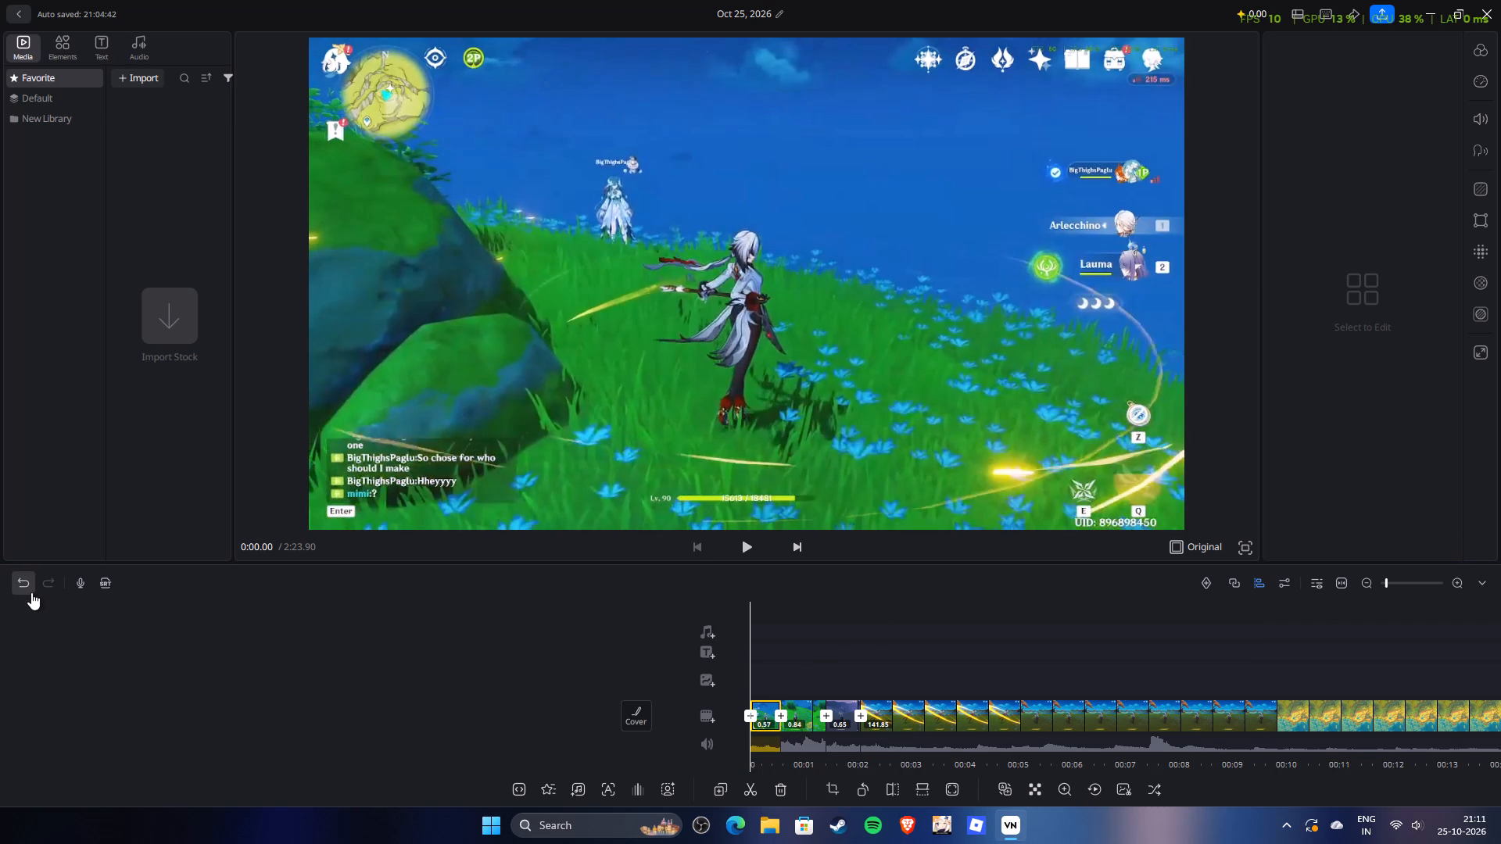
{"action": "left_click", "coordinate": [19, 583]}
Replay and scrub the shortened opening clip into the second shot several times to check the cut.
{"action": "key", "text": "space"}
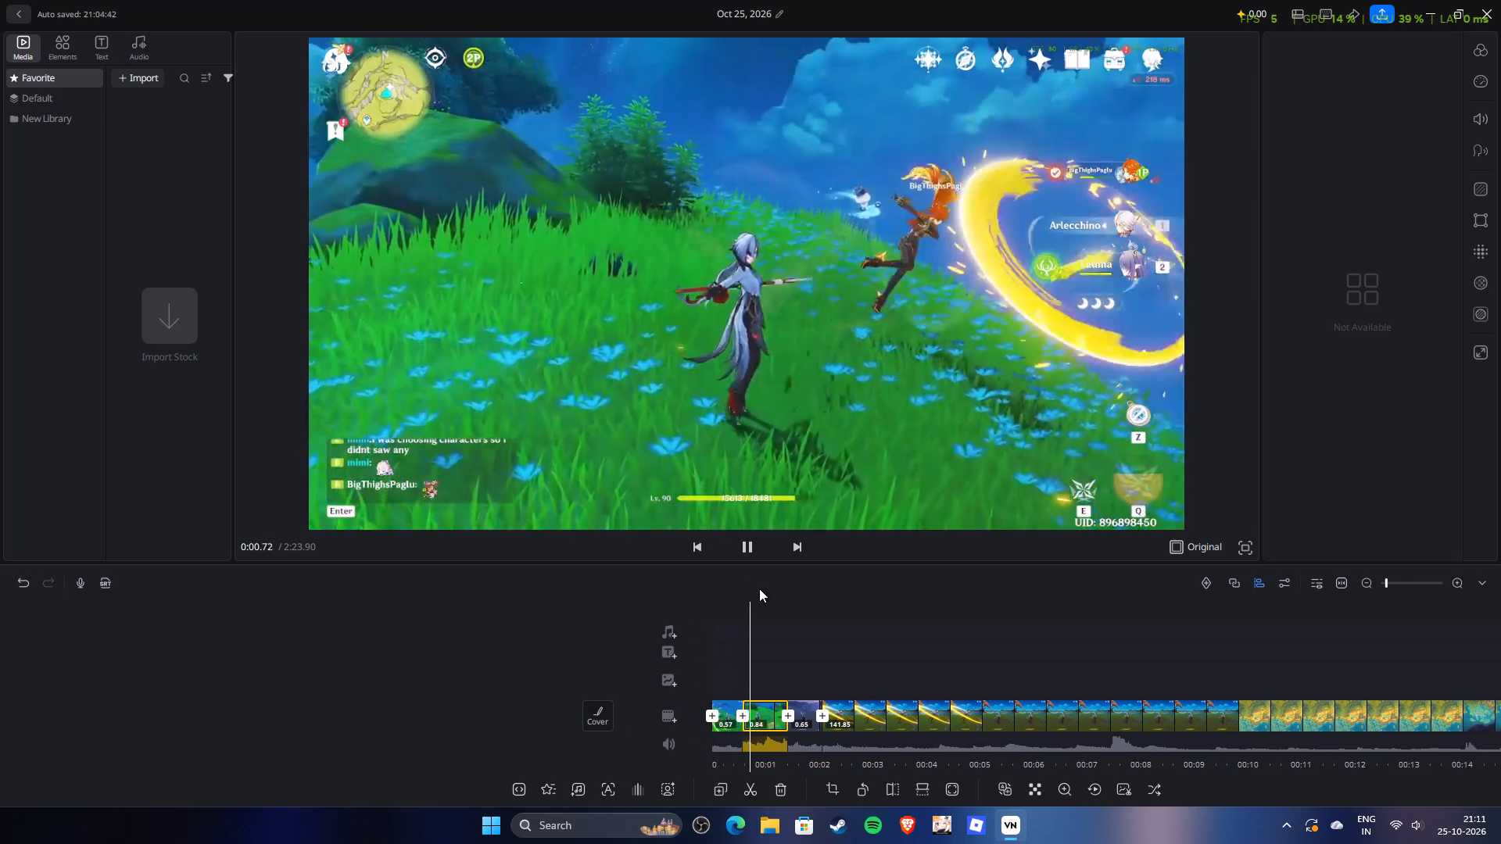
{"action": "left_click_drag", "start_coordinate": [736, 606], "coordinate": [894, 606]}
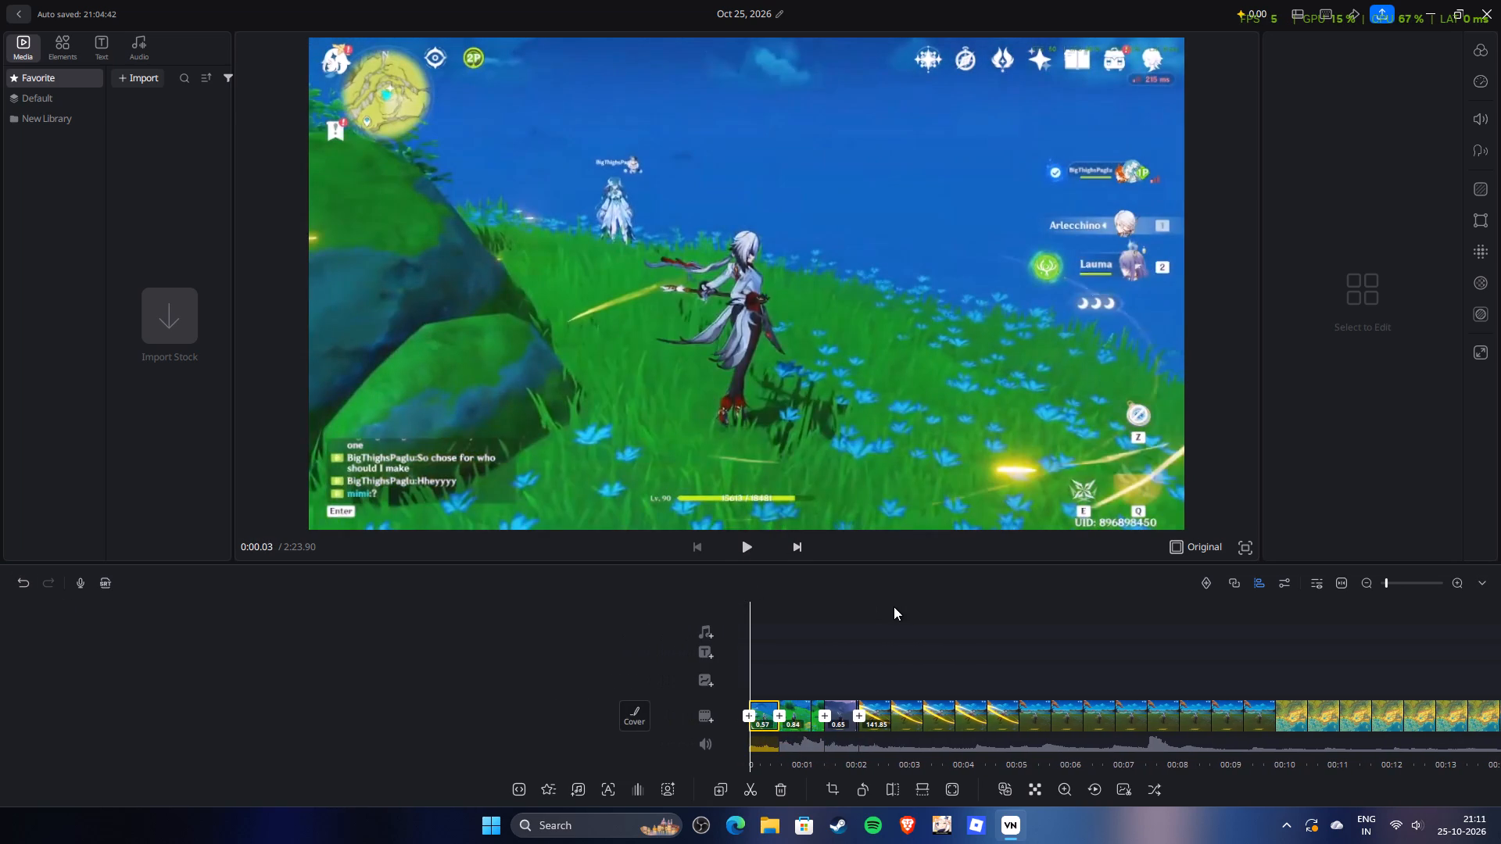
{"action": "key", "text": "space"}
{"action": "left_click_drag", "start_coordinate": [754, 617], "coordinate": [889, 617]}
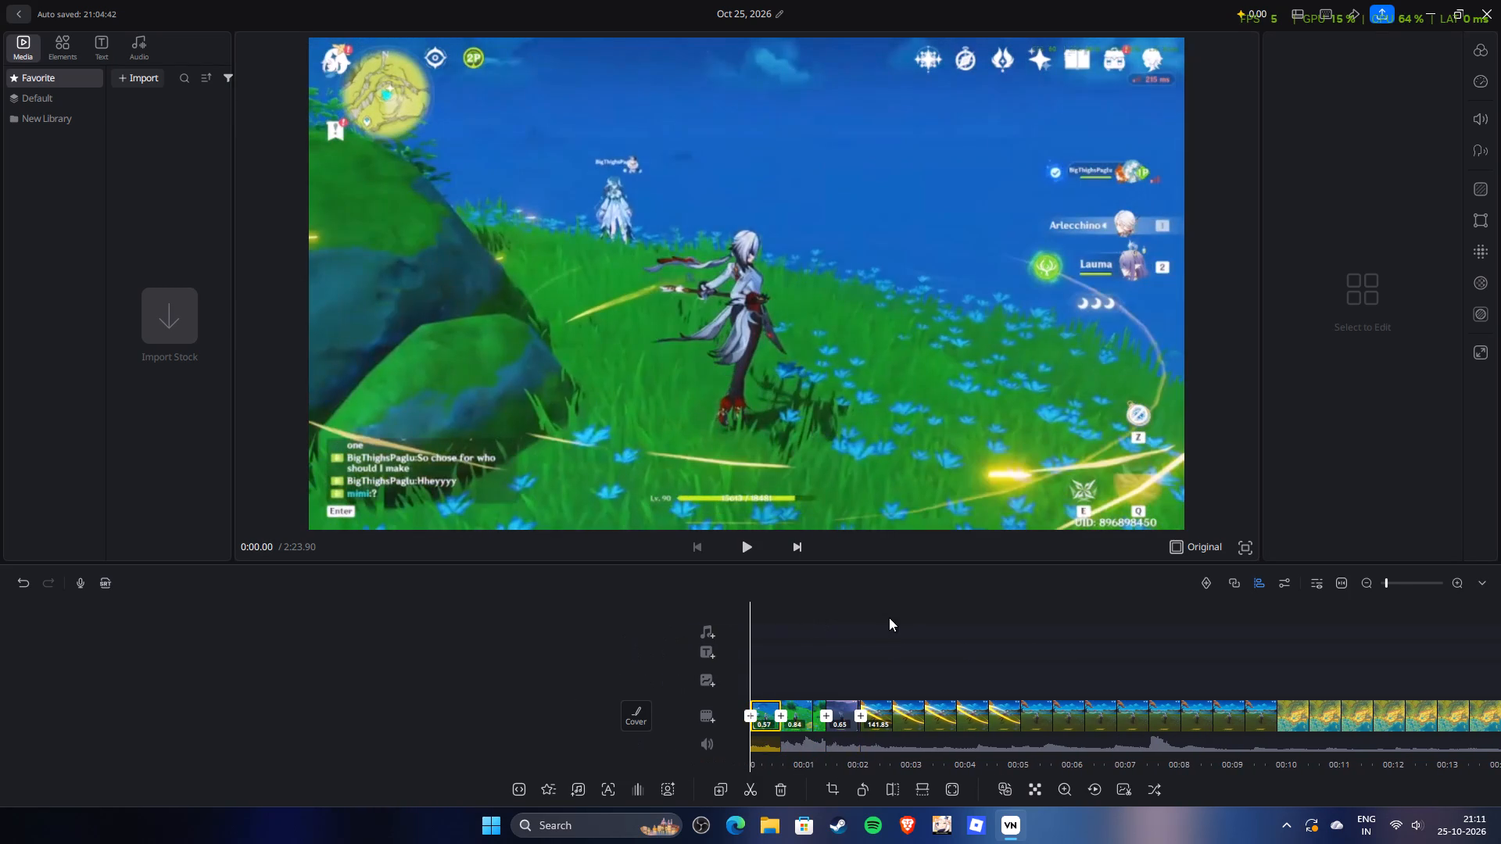
{"action": "left_click_drag", "start_coordinate": [889, 617], "coordinate": [890, 617]}
{"action": "left_click_drag", "start_coordinate": [760, 633], "coordinate": [722, 637]}
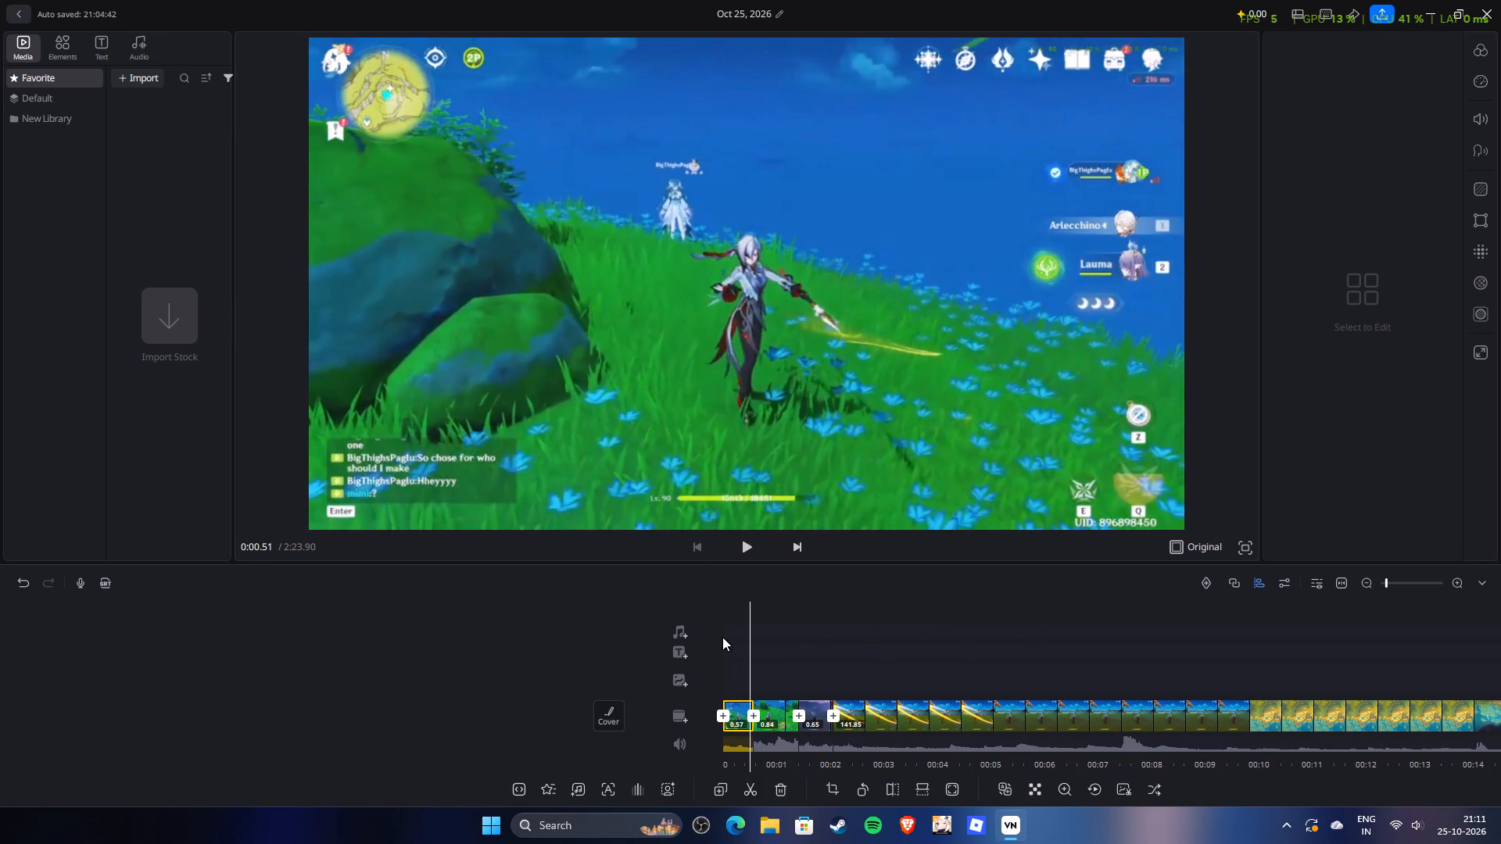
{"action": "left_click_drag", "start_coordinate": [722, 637], "coordinate": [765, 649]}
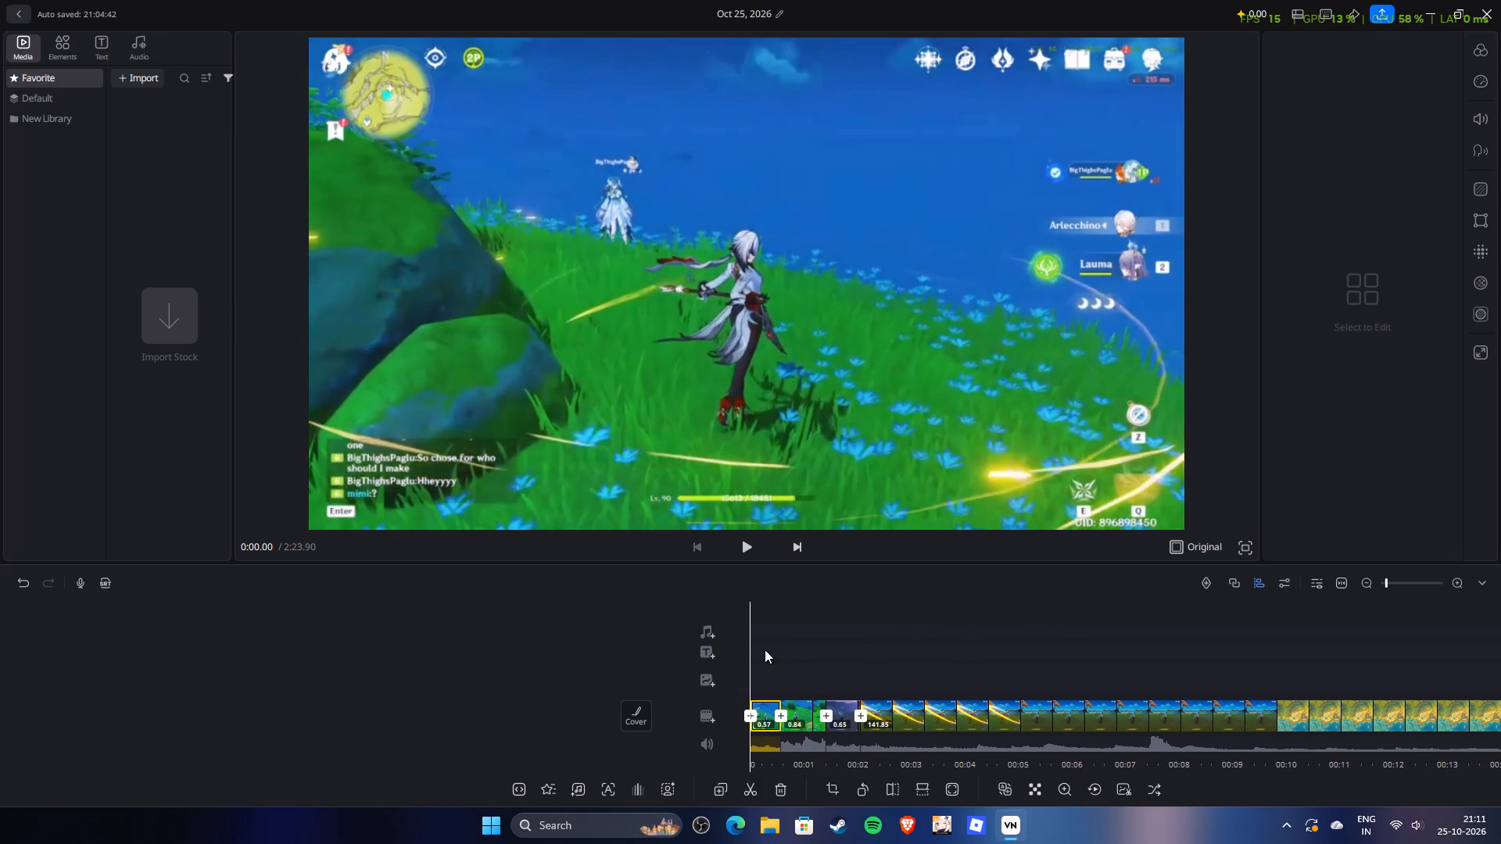
{"action": "left_click_drag", "start_coordinate": [765, 649], "coordinate": [788, 685]}
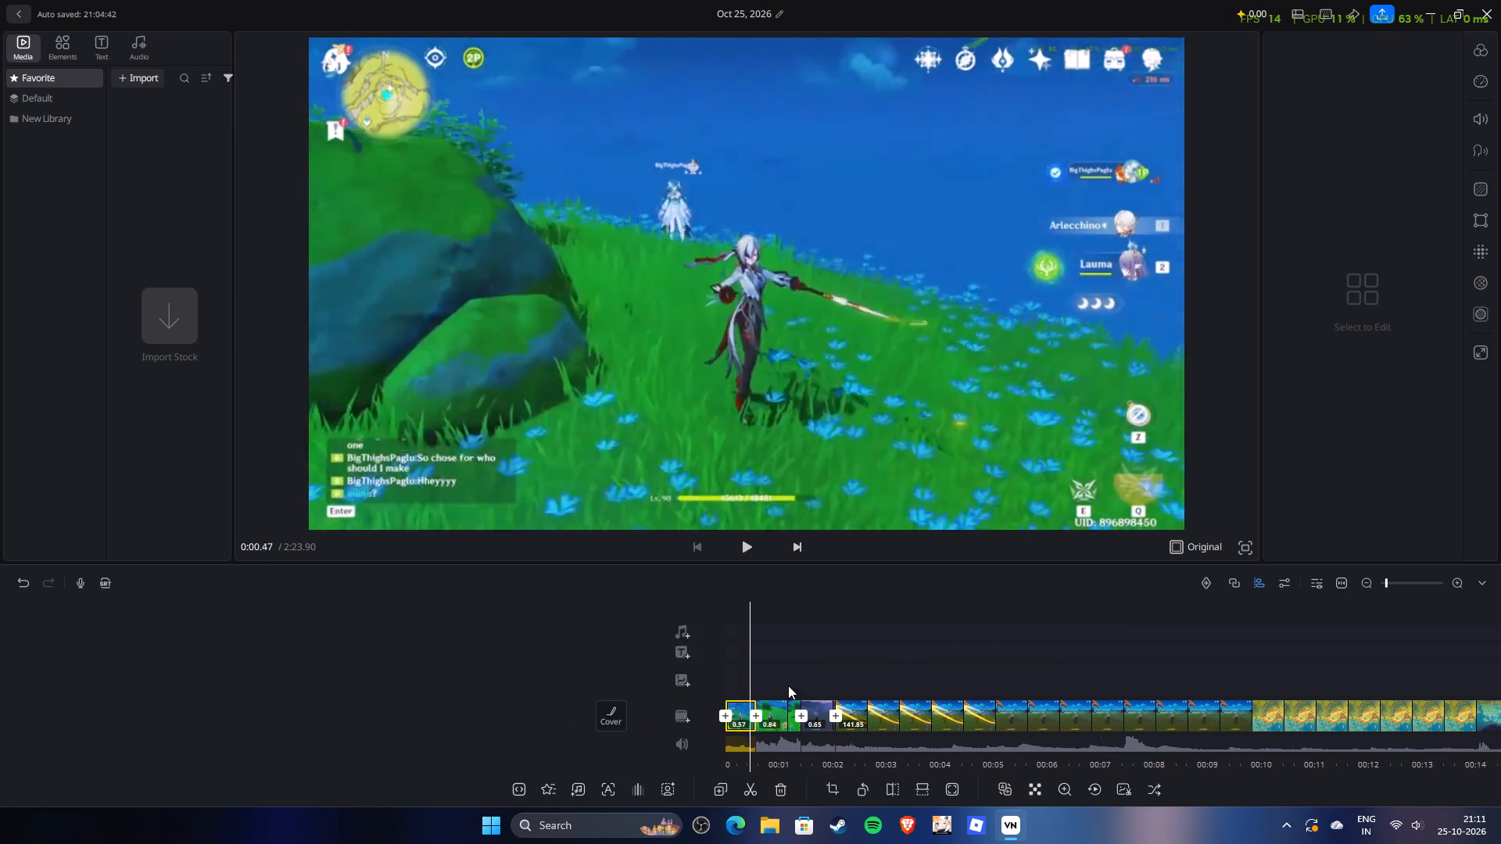
{"action": "left_click_drag", "start_coordinate": [788, 685], "coordinate": [881, 685]}
{"action": "key", "text": "space"}
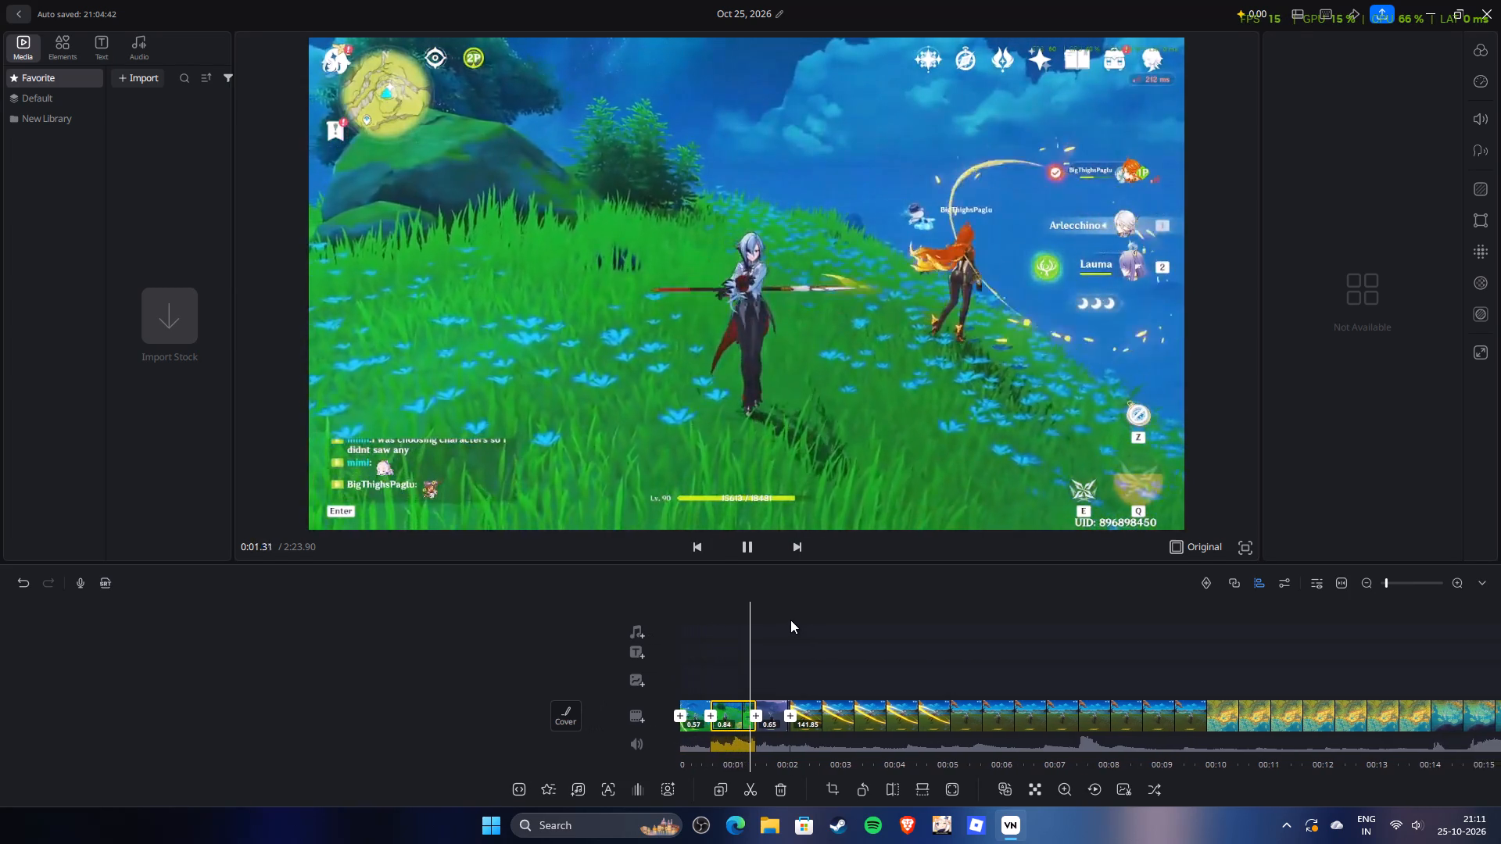
{"action": "left_click_drag", "start_coordinate": [790, 620], "coordinate": [941, 646]}
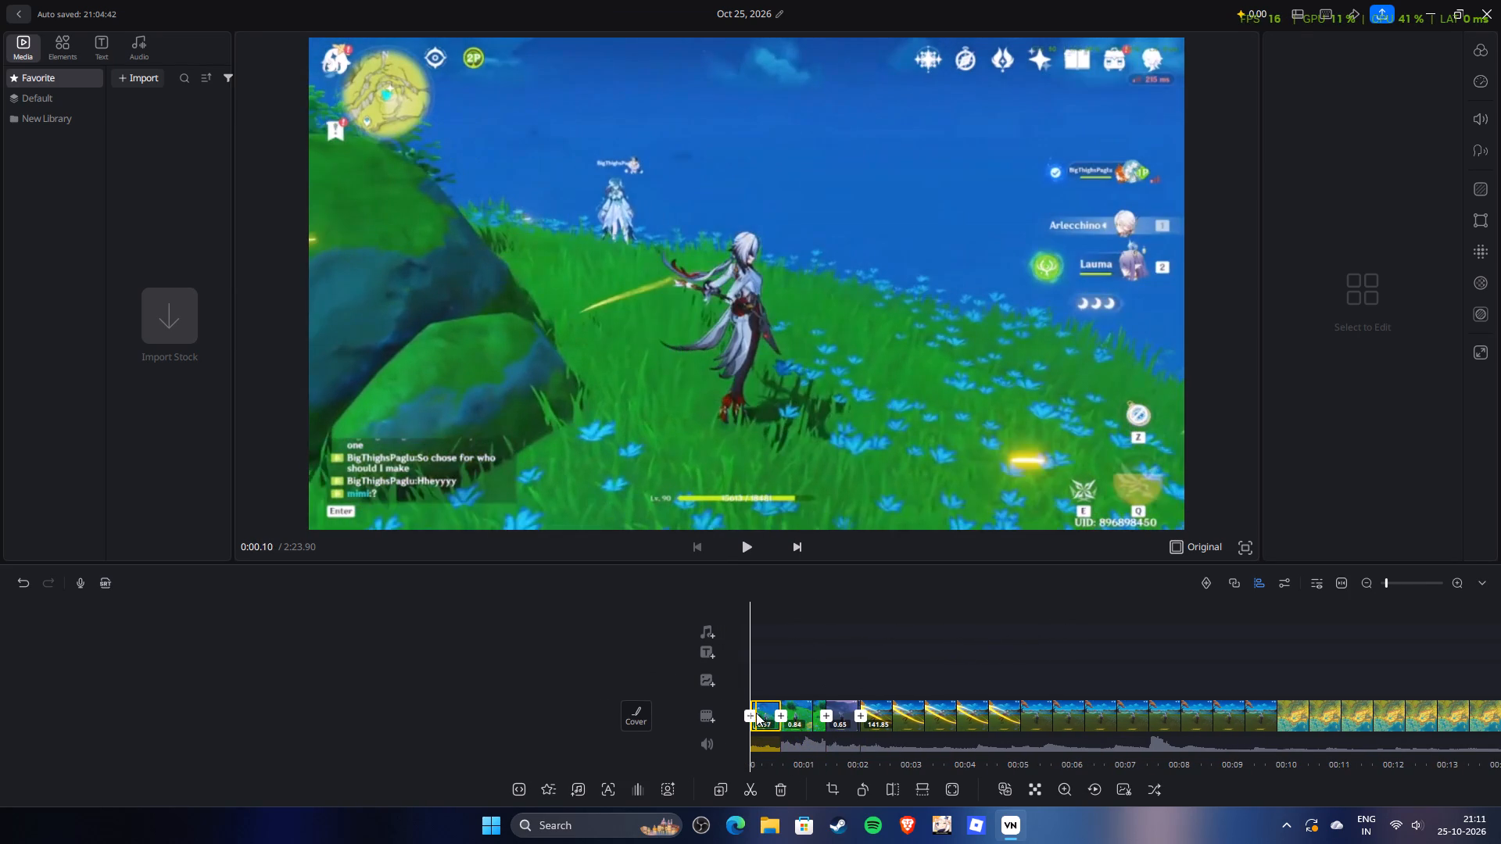
Extend the start of the opening clip to a length of 1.17 seconds and replay the sequence into the lakeside shot.
{"action": "left_click", "coordinate": [756, 713]}
{"action": "left_click", "coordinate": [768, 708]}
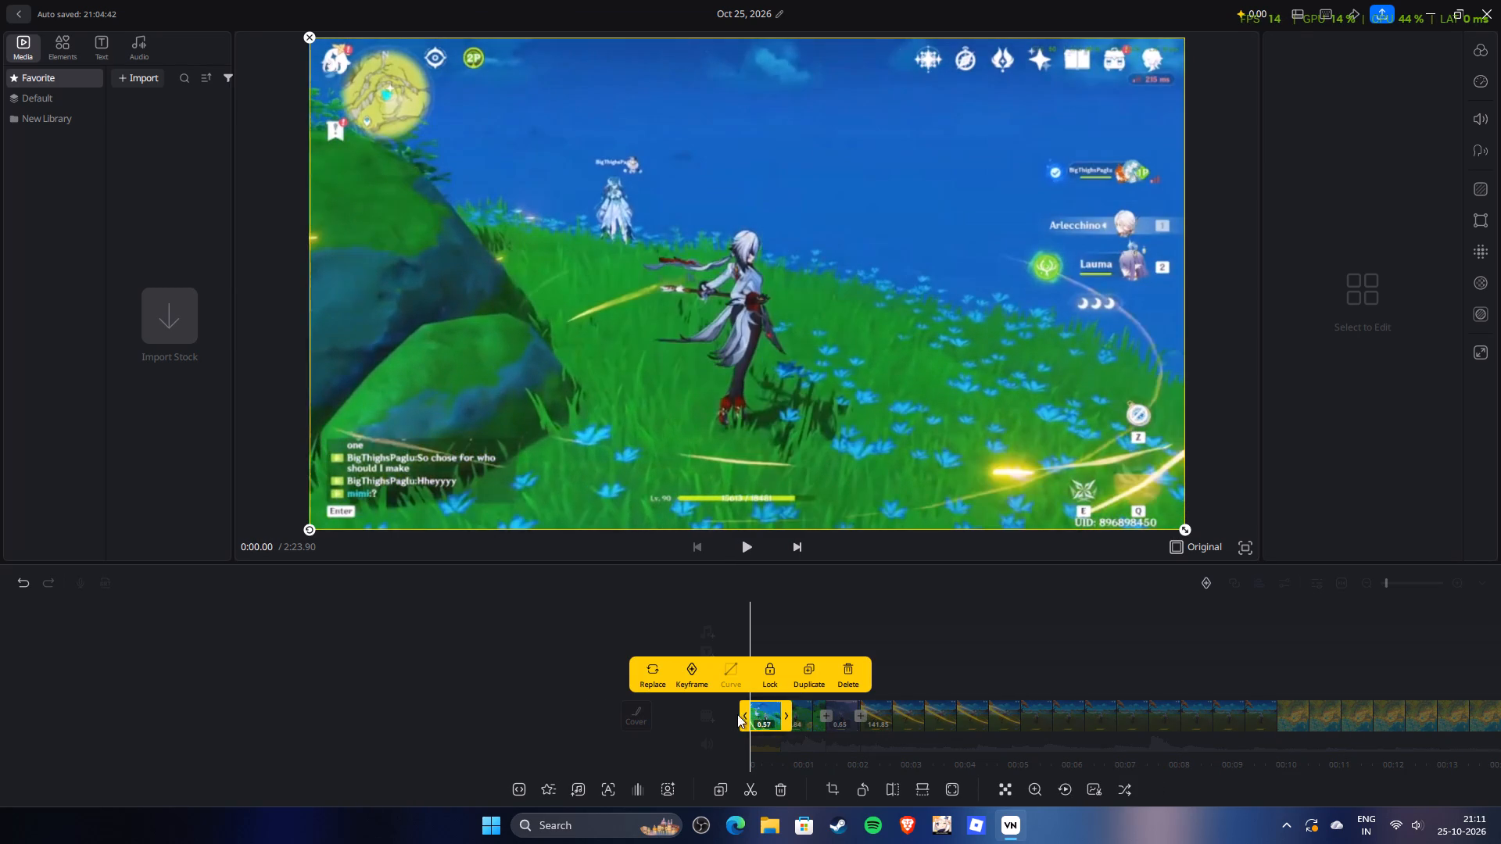
{"action": "left_click_drag", "start_coordinate": [749, 712], "coordinate": [717, 727]}
{"action": "key", "text": "space"}
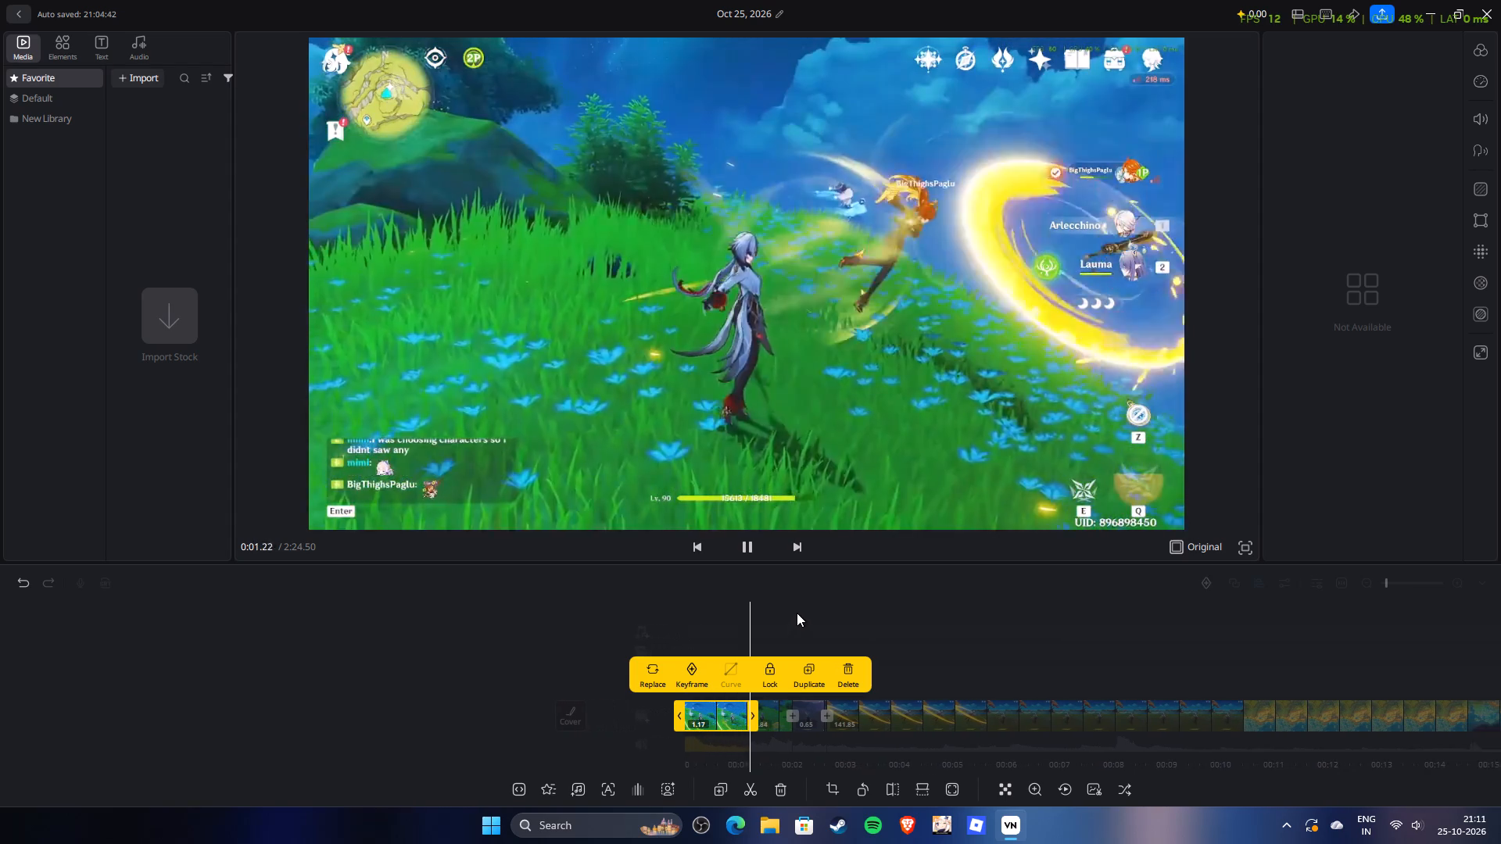
{"action": "left_click_drag", "start_coordinate": [797, 598], "coordinate": [894, 592]}
{"action": "left_click_drag", "start_coordinate": [774, 574], "coordinate": [1002, 574]}
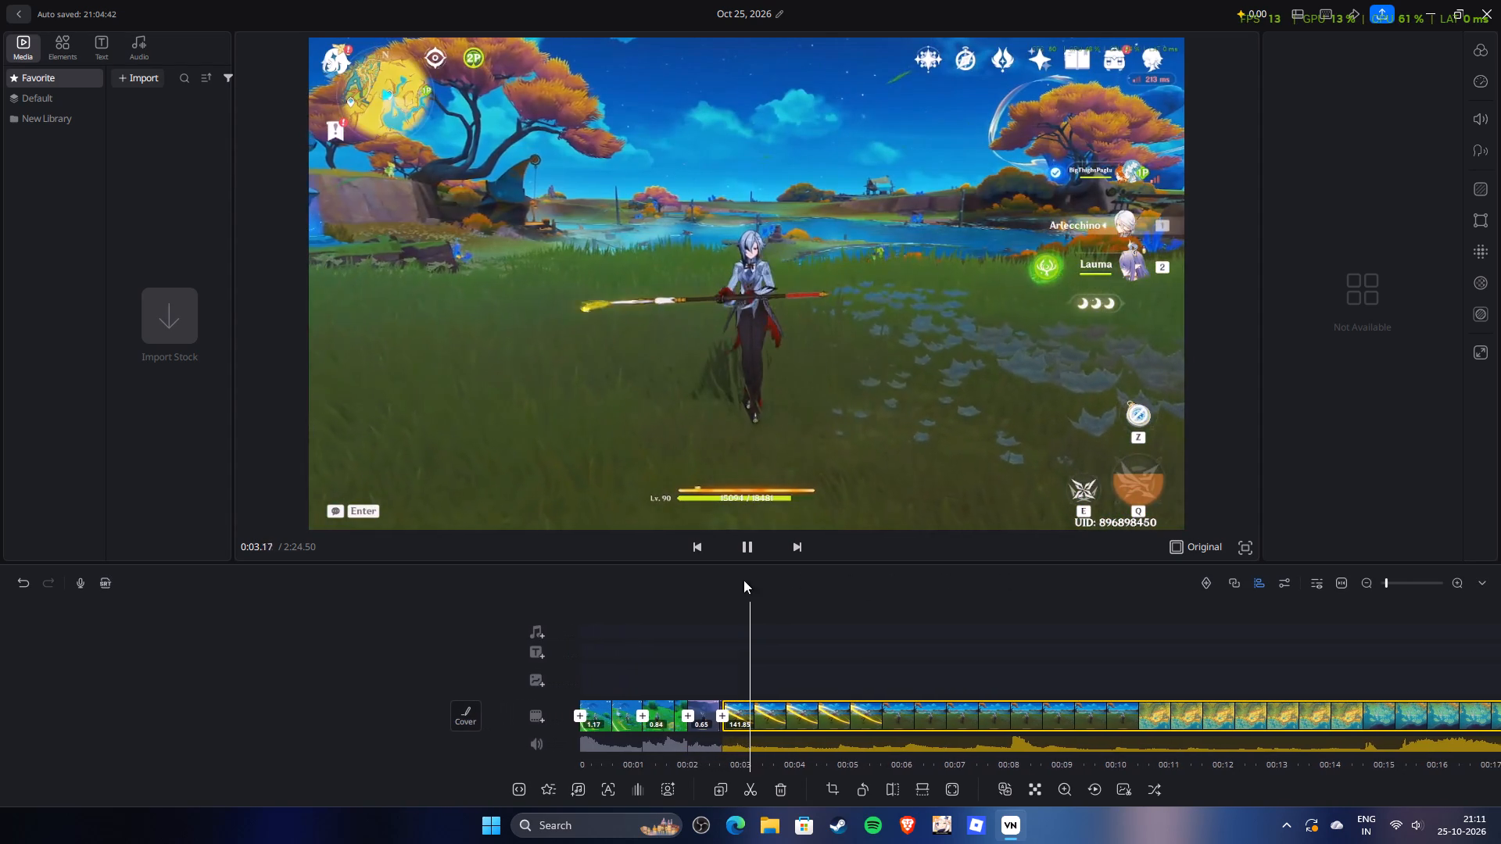
{"action": "left_click_drag", "start_coordinate": [639, 597], "coordinate": [866, 600]}
{"action": "left_click_drag", "start_coordinate": [661, 643], "coordinate": [1061, 646]}
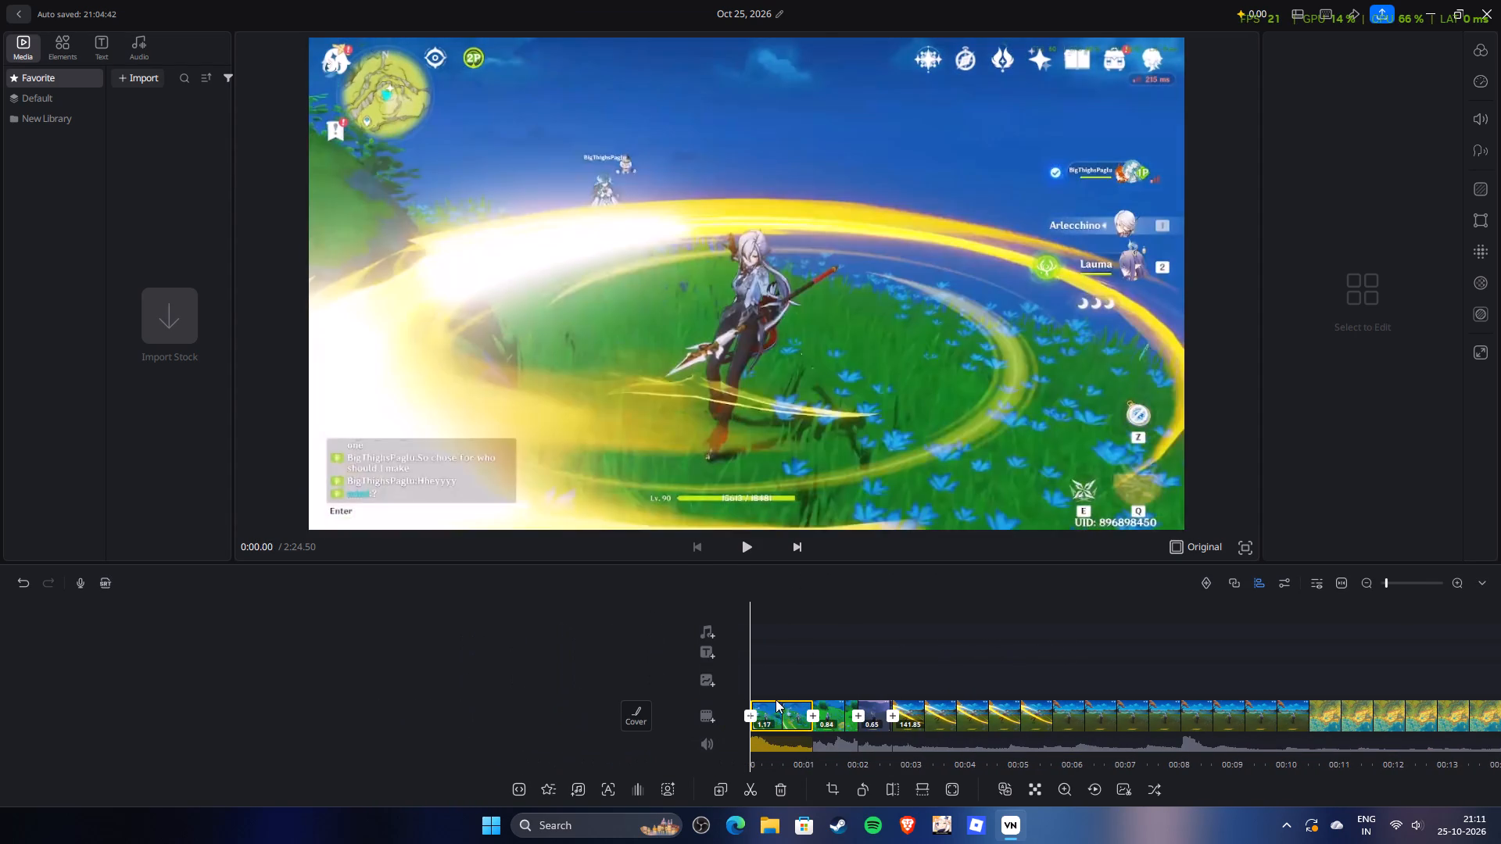
Extend the start of the opening clip further to a length of 1.41 seconds.
{"action": "left_click", "coordinate": [773, 710]}
{"action": "left_click_drag", "start_coordinate": [742, 717], "coordinate": [729, 718]}
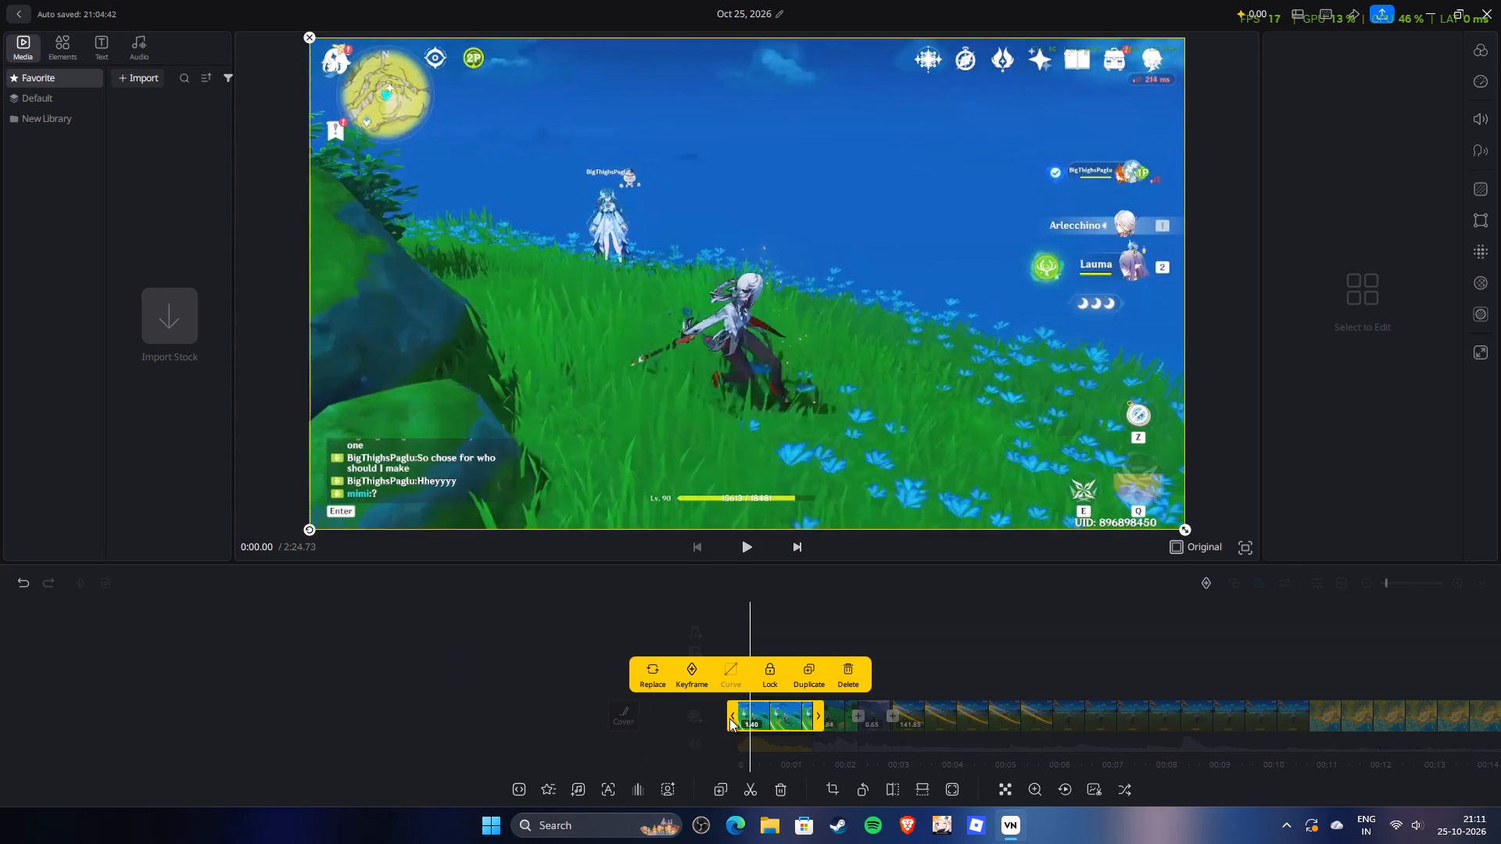
{"action": "left_click_drag", "start_coordinate": [729, 718], "coordinate": [729, 718]}
{"action": "left_click_drag", "start_coordinate": [769, 608], "coordinate": [815, 605]}
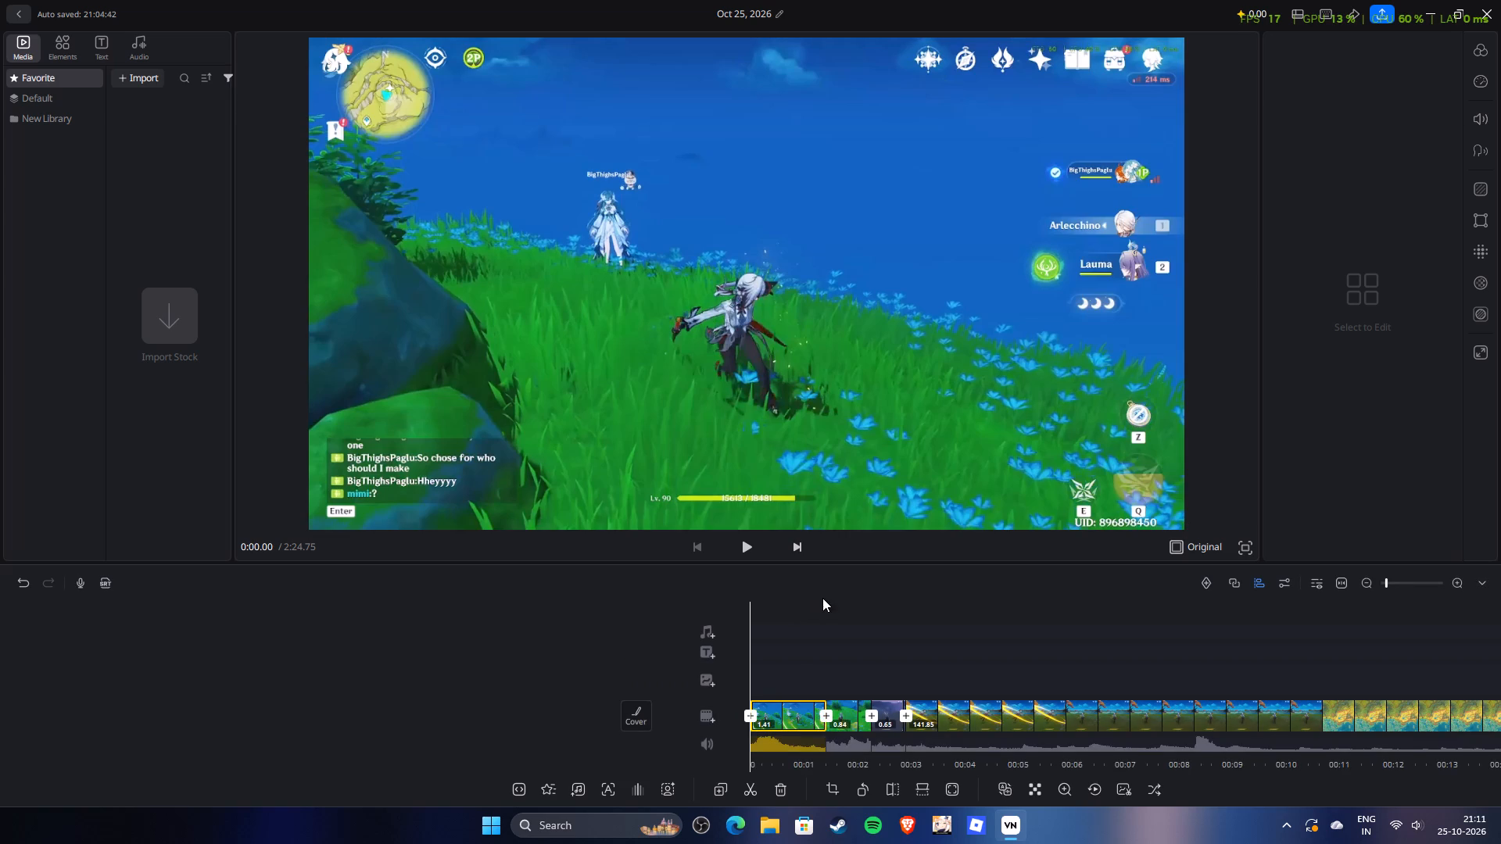